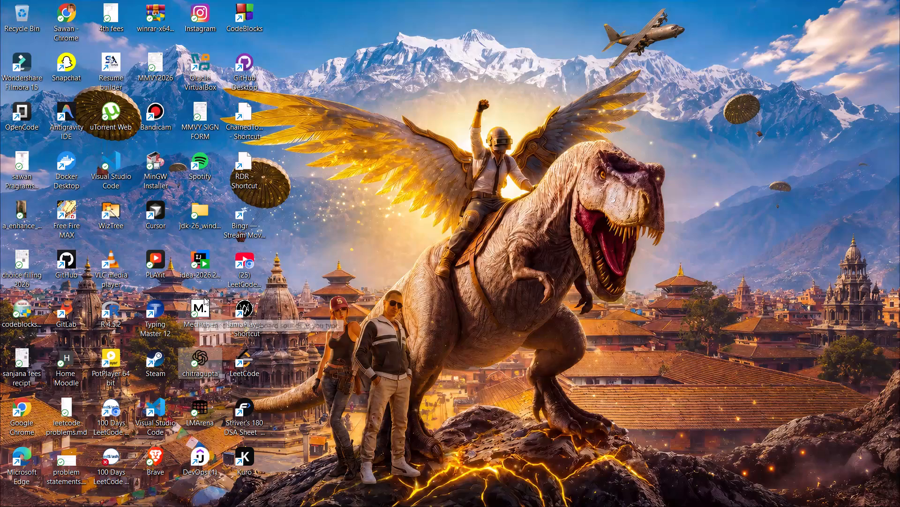
# Launch Brave, search for Canva, open its home page and maximise the browser window.
pyautogui.doubleClick(160, 464)
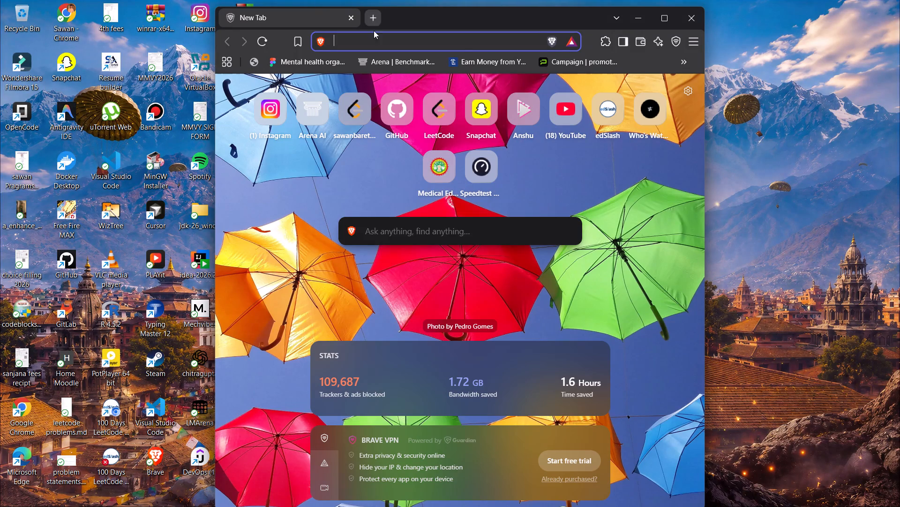
pyautogui.click(374, 36)
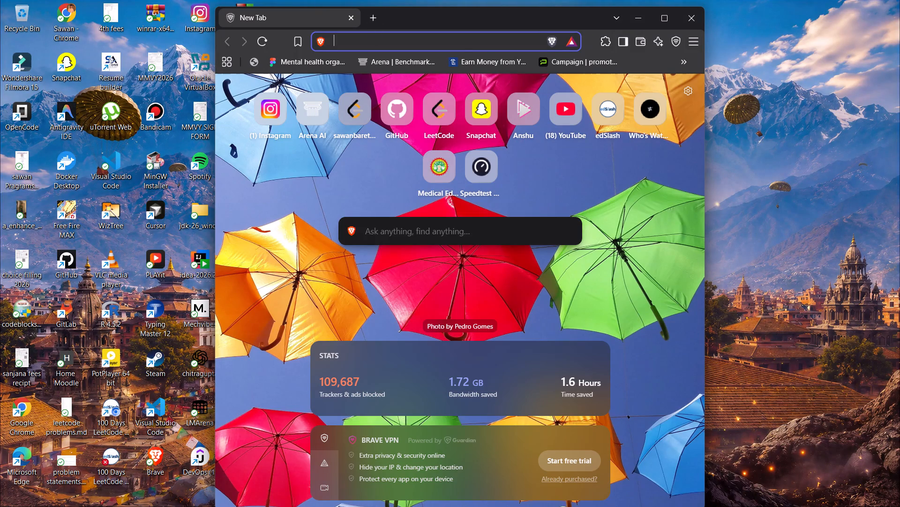
pyautogui.write('ca')
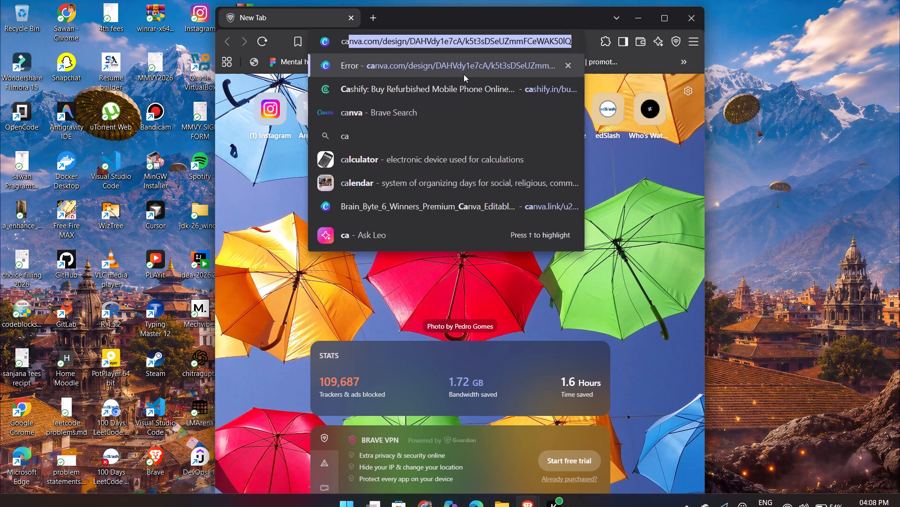
pyautogui.click(404, 105)
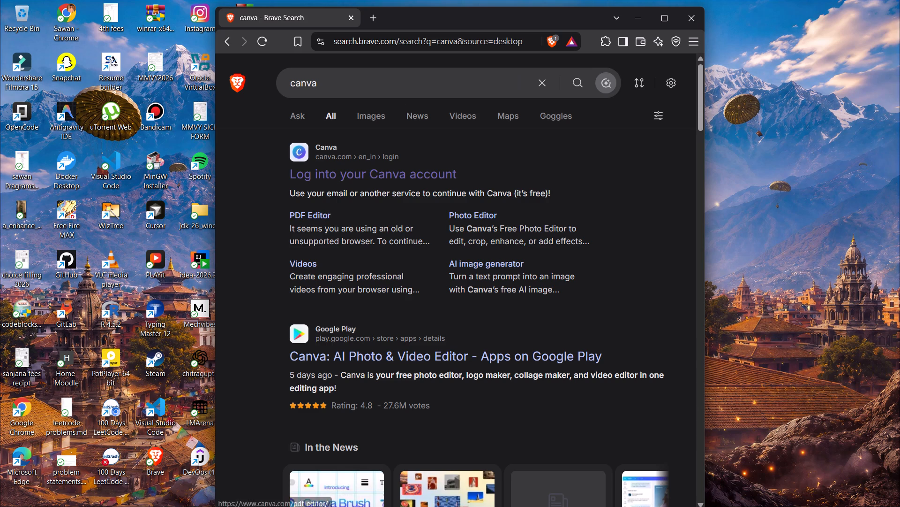
pyautogui.click(404, 181)
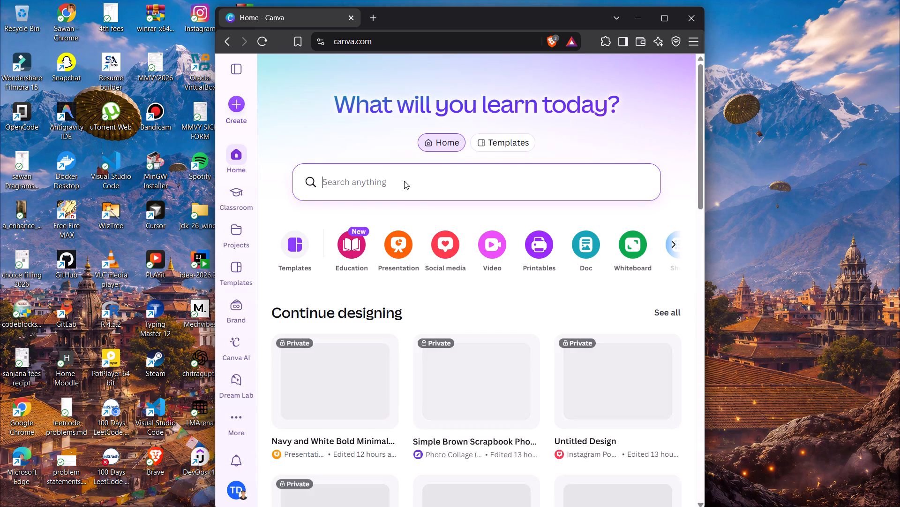
pyautogui.doubleClick(450, 10)
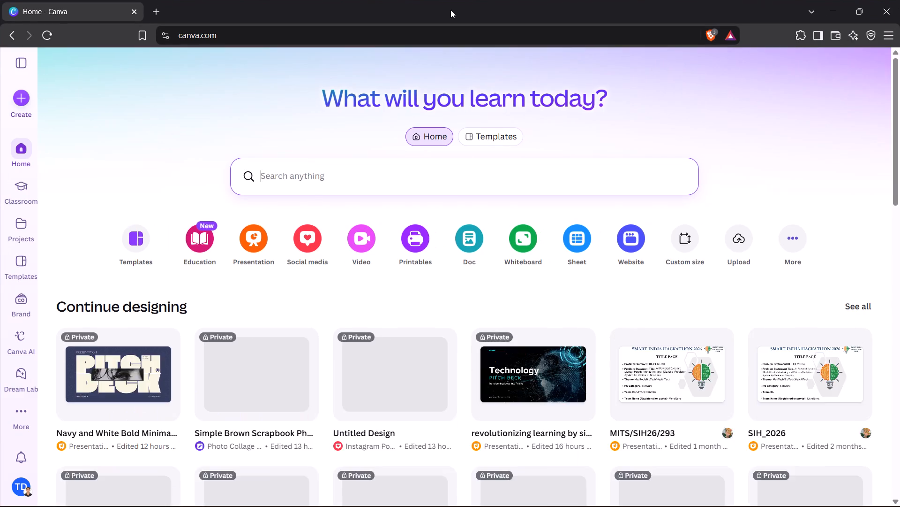
# From the Canva home page, create a design from the Blue Bold Project Proposal Presentation template under Templates for you.
pyautogui.click(274, 381)
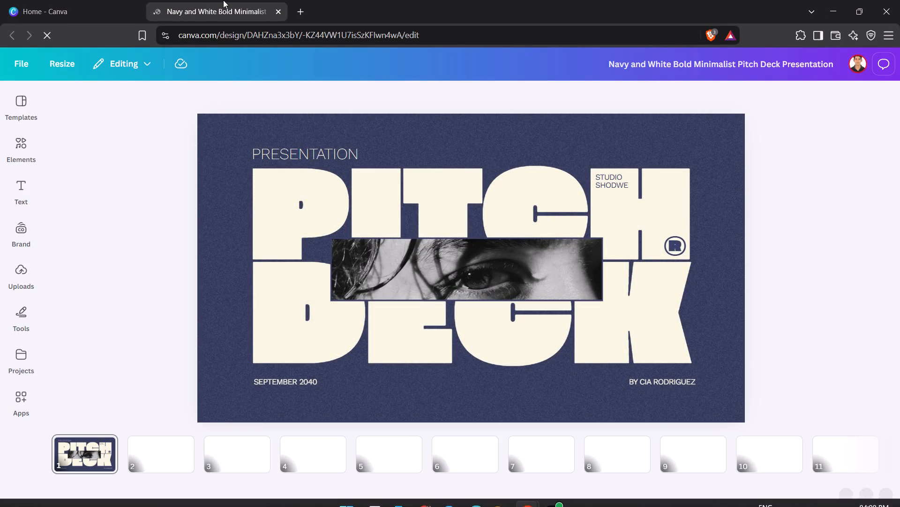
pyautogui.click(108, 0)
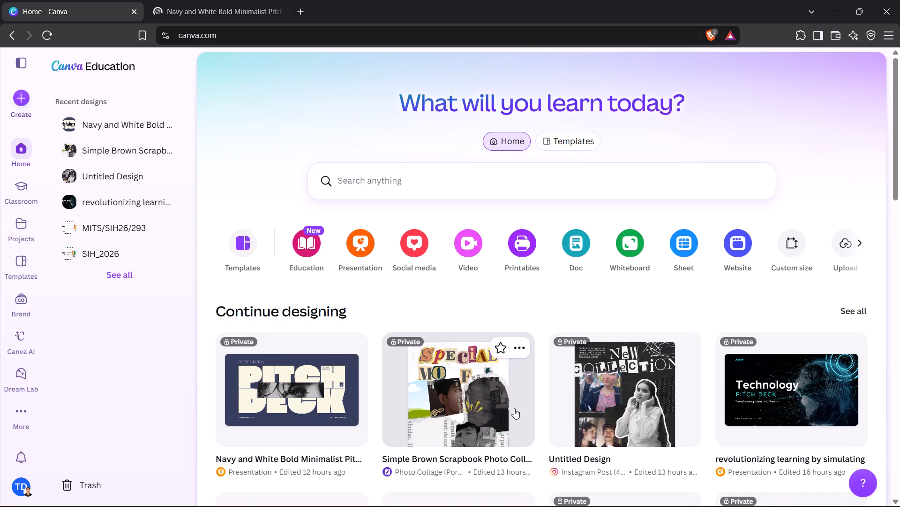
pyautogui.scroll(-3, 514, 408)
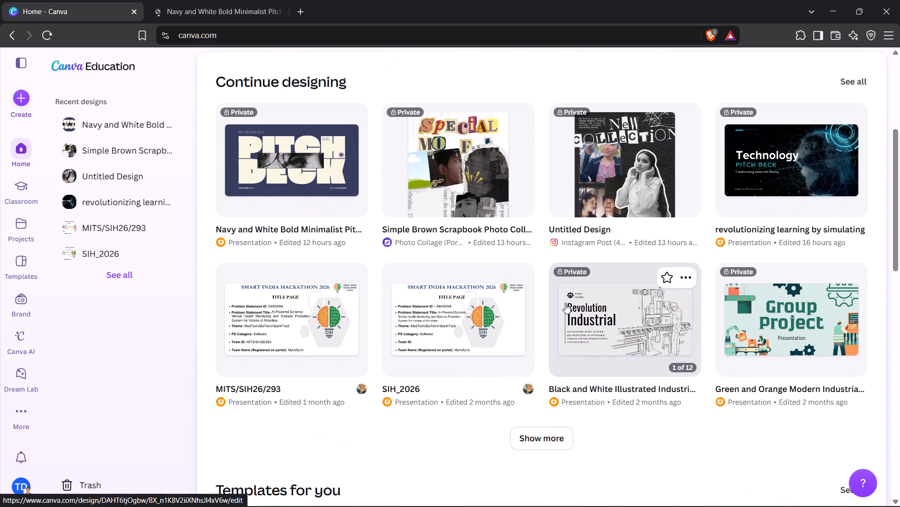
pyautogui.scroll(-1, 649, 336)
pyautogui.scroll(-1, 716, 401)
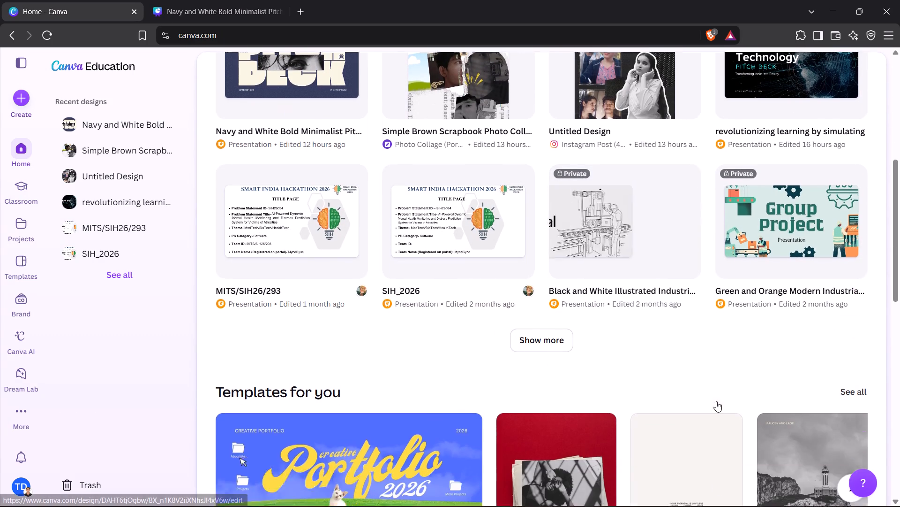
pyautogui.scroll(-2, 716, 401)
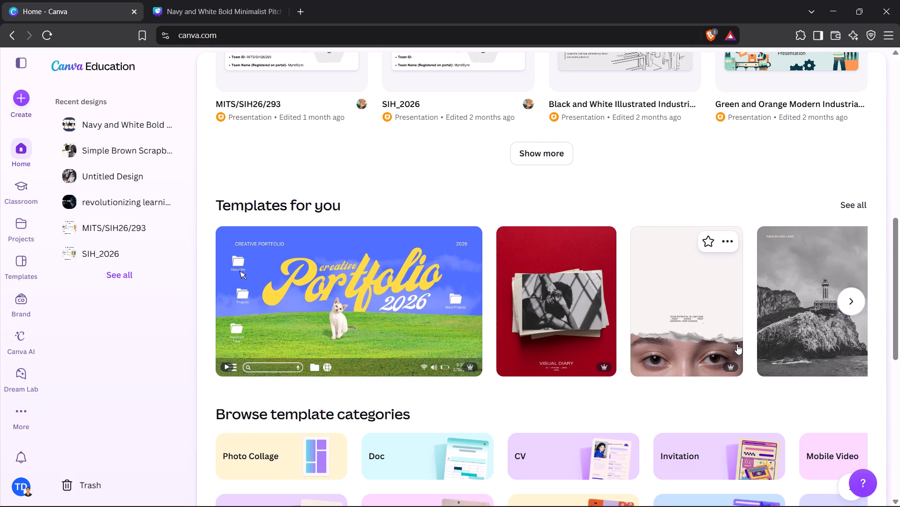
pyautogui.click(809, 343)
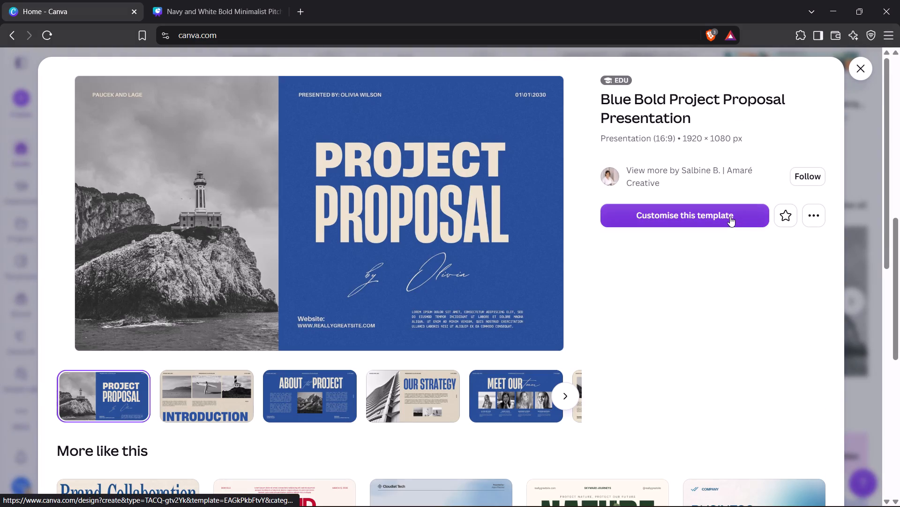
pyautogui.click(730, 216)
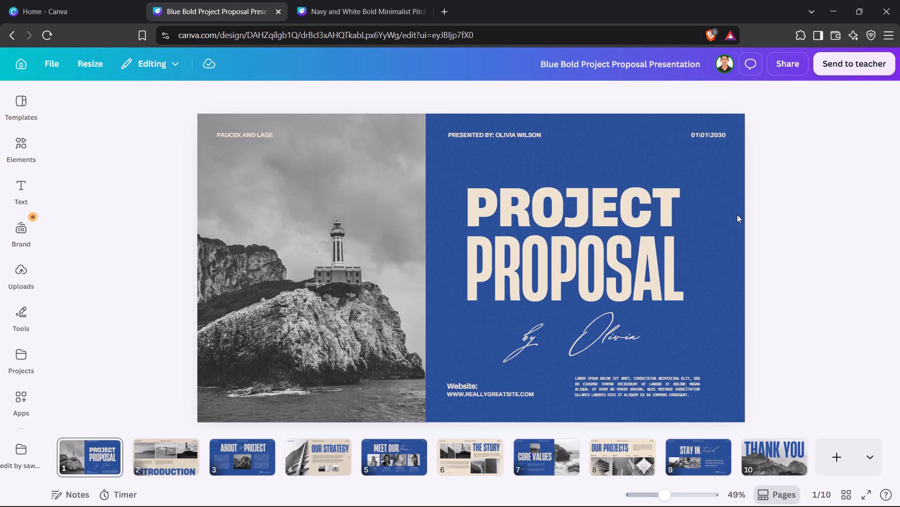
# Look through the pages of the project proposal presentation and return to the cover page.
pyautogui.click(194, 451)
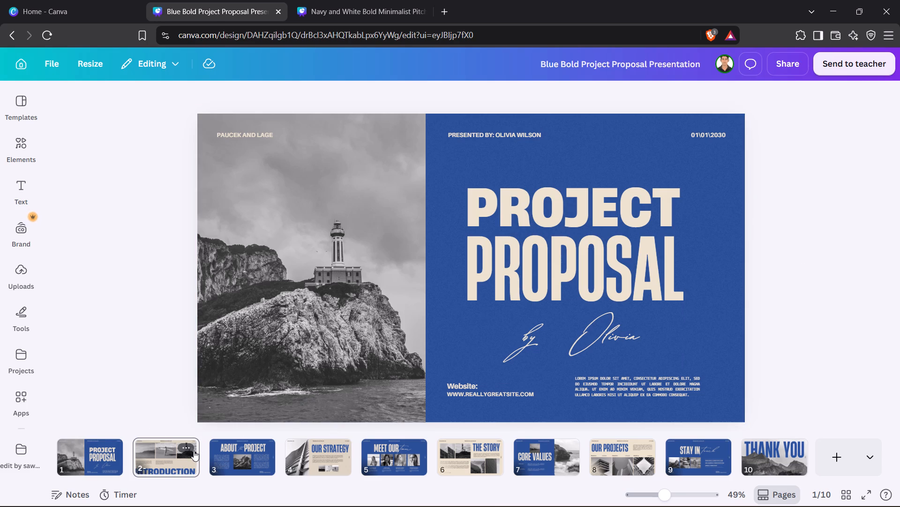
pyautogui.press('Right')
pyautogui.press('Right')
pyautogui.press('Right')
pyautogui.press('Right')
pyautogui.press('Right')
pyautogui.press('Right')
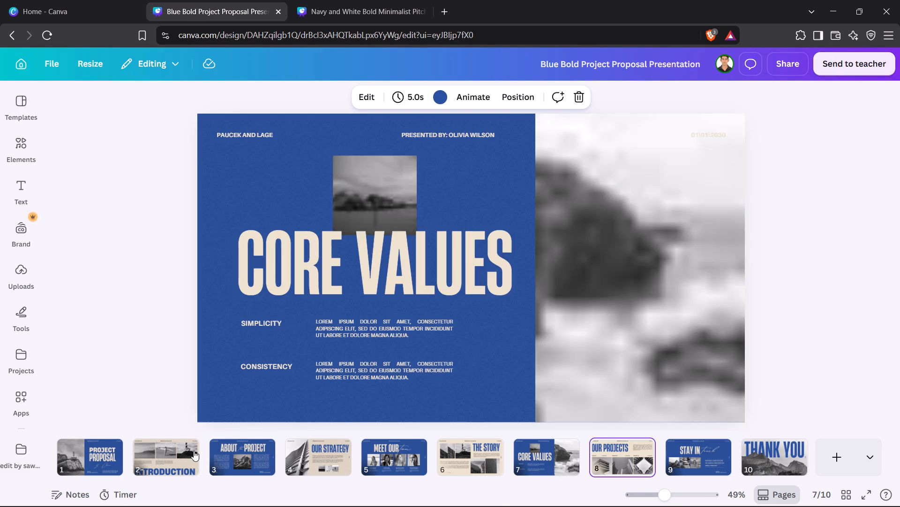
pyautogui.press('Right')
pyautogui.press('Right')
pyautogui.press('Right')
pyautogui.press('Left')
pyautogui.press('Left')
pyautogui.press('Left')
pyautogui.press('Left')
pyautogui.press('Left')
pyautogui.press('Left')
pyautogui.press('Left')
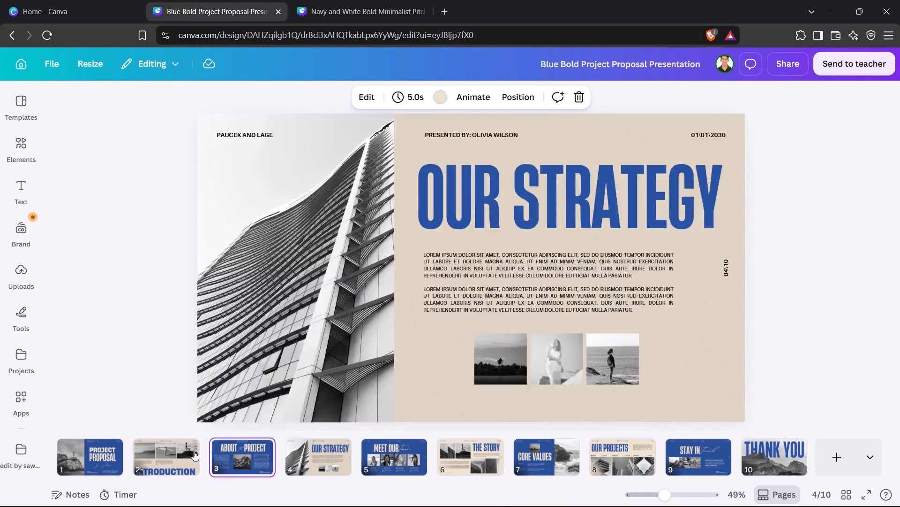
pyautogui.press('Left')
pyautogui.press('Left')
pyautogui.press('Left')
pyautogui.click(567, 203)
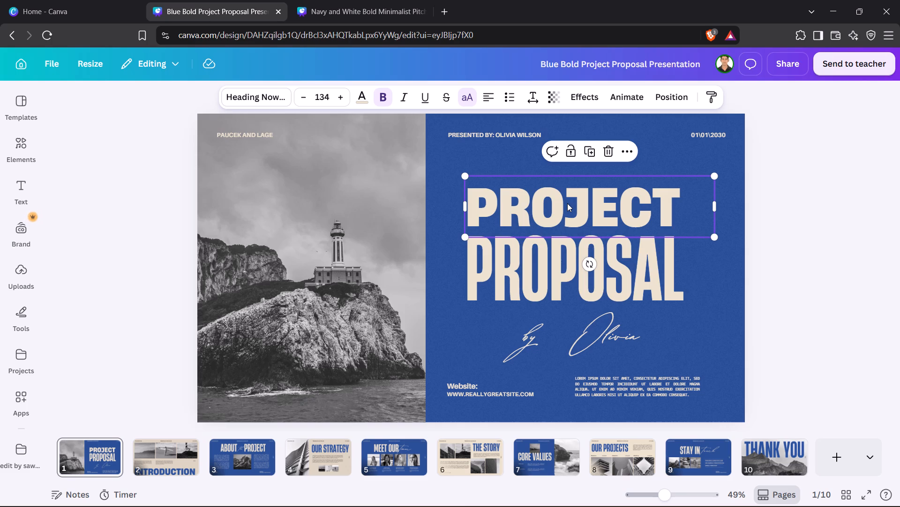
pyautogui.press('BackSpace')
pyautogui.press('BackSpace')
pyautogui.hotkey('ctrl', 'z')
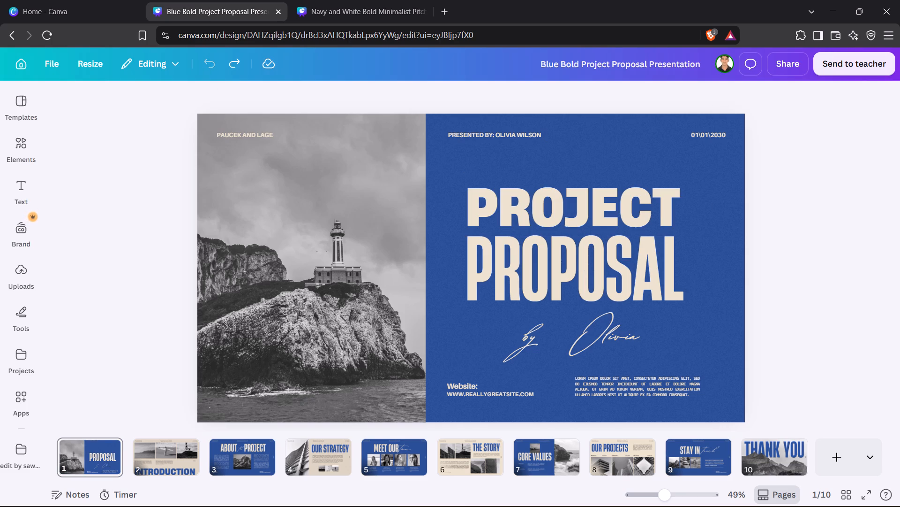
# Replace the word PROJECT in the cover page title with the presenter's first name.
pyautogui.doubleClick(630, 217)
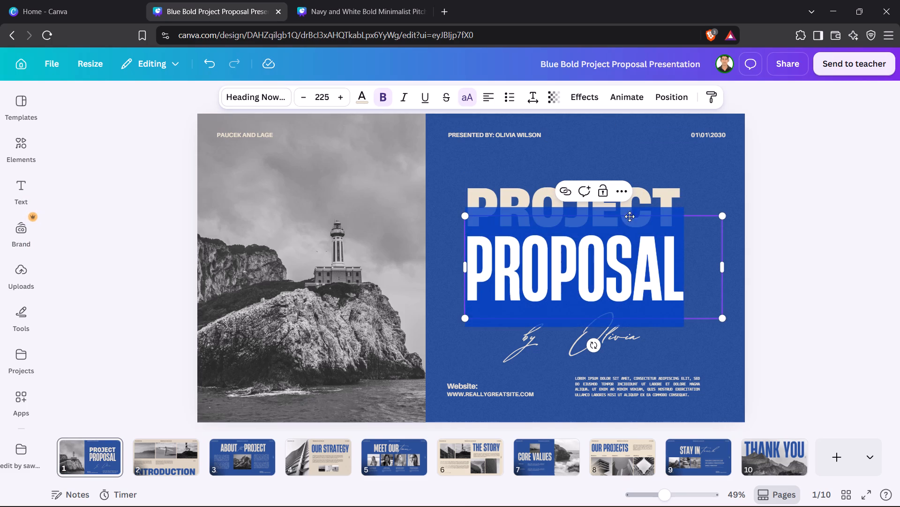
pyautogui.click(651, 203)
pyautogui.click(651, 203)
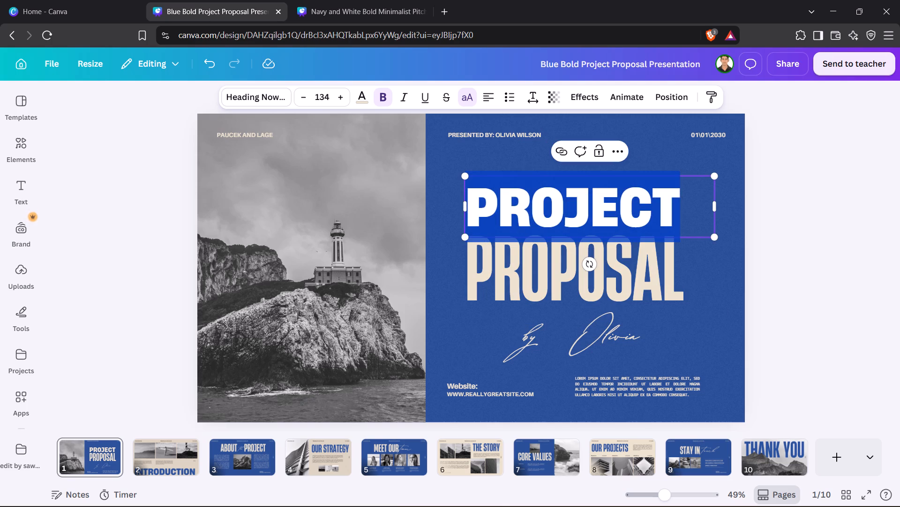
pyautogui.press('BackSpace')
pyautogui.write('sawea')
pyautogui.press('n')
pyautogui.press('BackSpace')
pyautogui.press('BackSpace')
pyautogui.press('BackSpace')
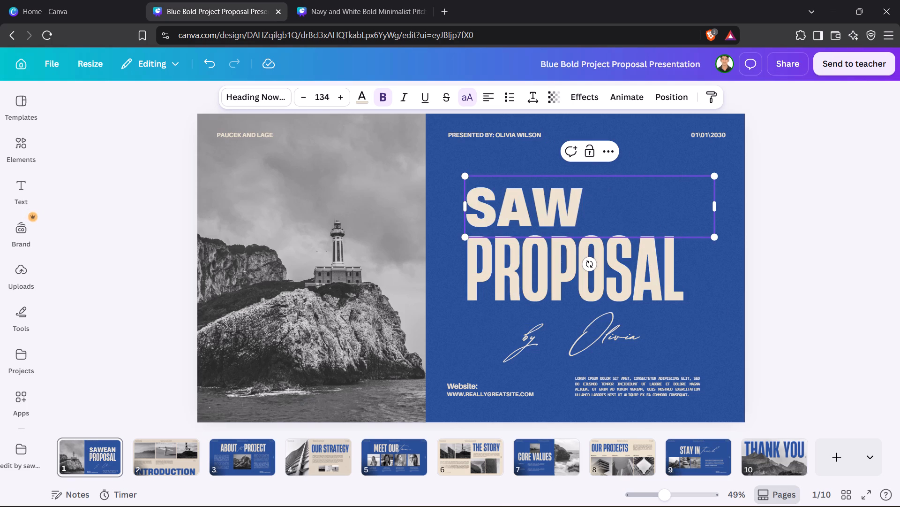
pyautogui.write('an')
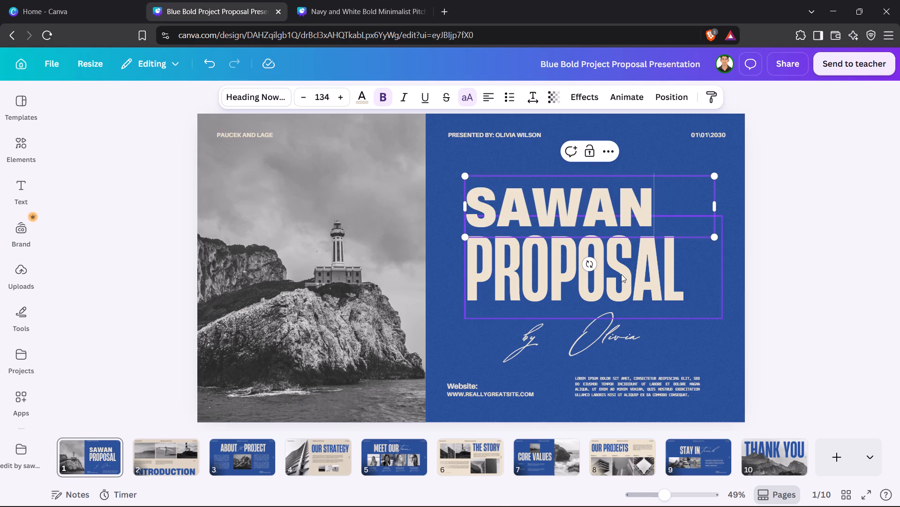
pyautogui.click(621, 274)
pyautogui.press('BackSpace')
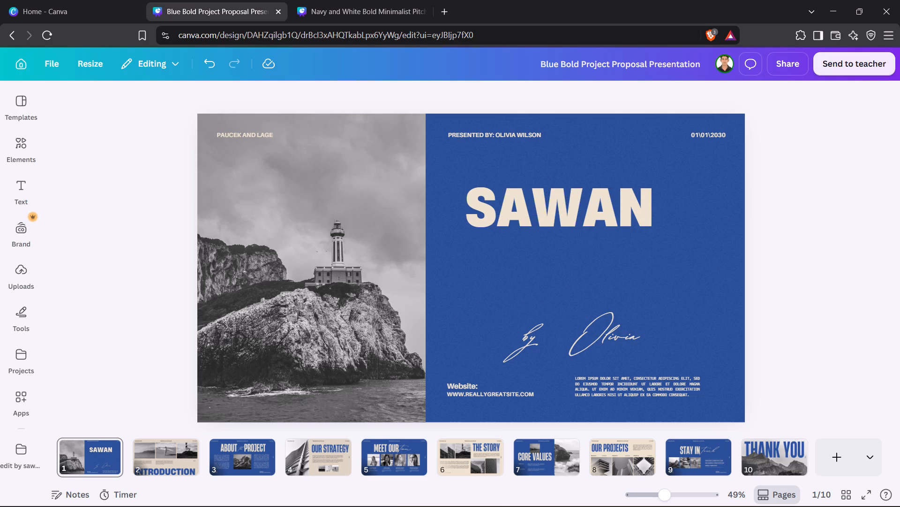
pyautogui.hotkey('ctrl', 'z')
# Replace the word PROPOSAL in the cover page title with the presenter's surname.
pyautogui.doubleClick(621, 274)
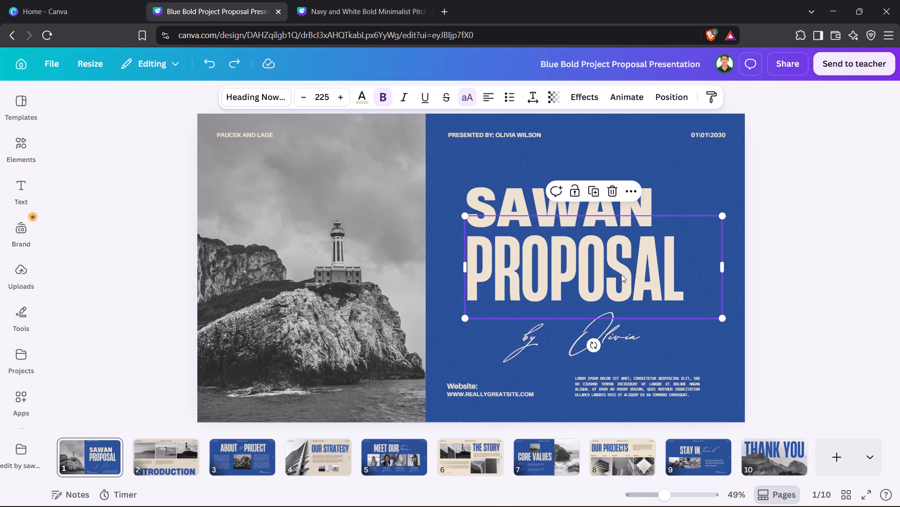
pyautogui.click(621, 274)
pyautogui.press('BackSpace')
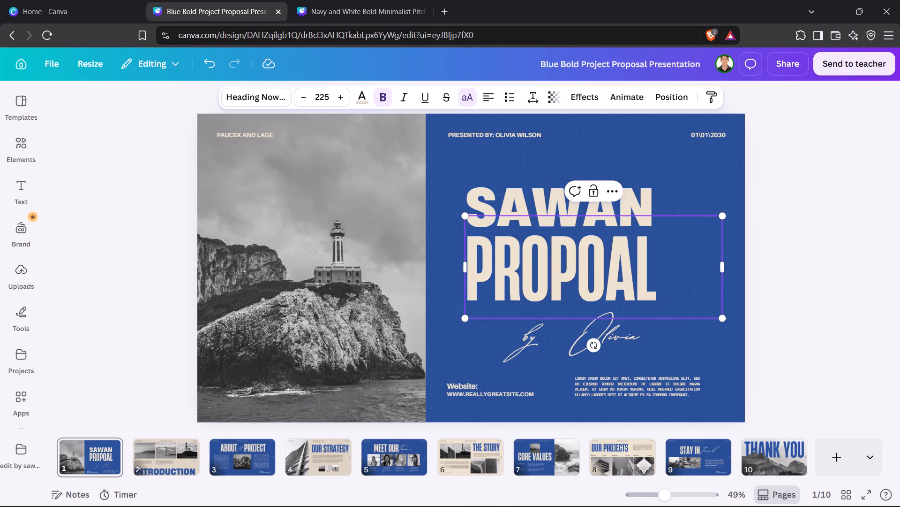
pyautogui.press('Delete')
pyautogui.press('BackSpace')
pyautogui.press('BackSpace')
pyautogui.press('BackSpace')
pyautogui.press('BackSpace')
pyautogui.press('Delete')
pyautogui.press('BackSpace')
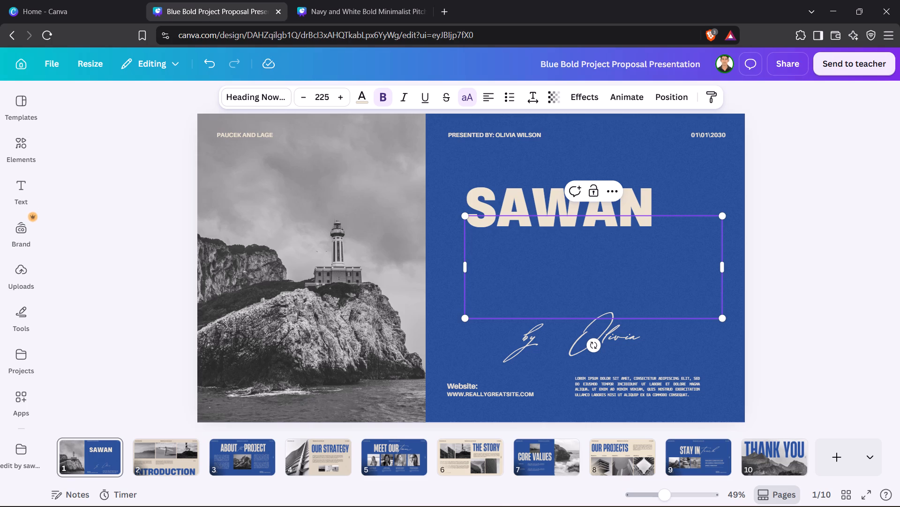
pyautogui.write('BAre')
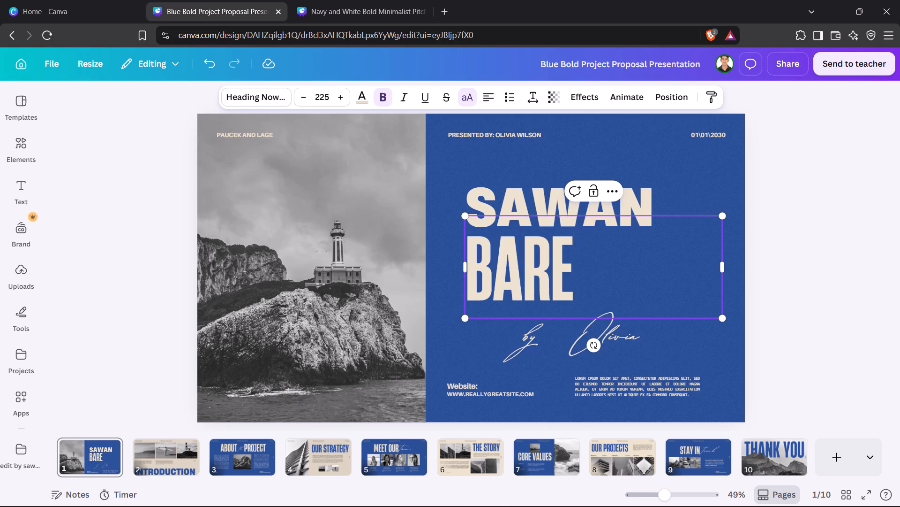
pyautogui.write('tha')
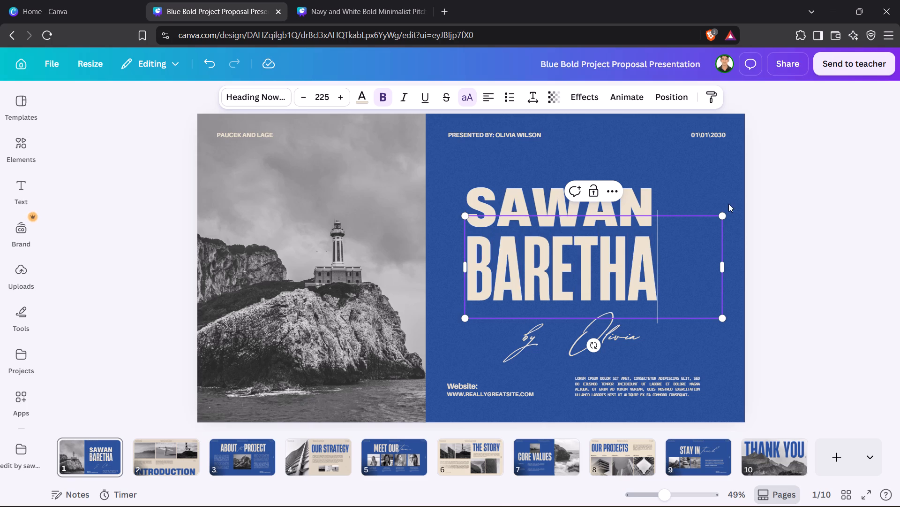
pyautogui.click(738, 193)
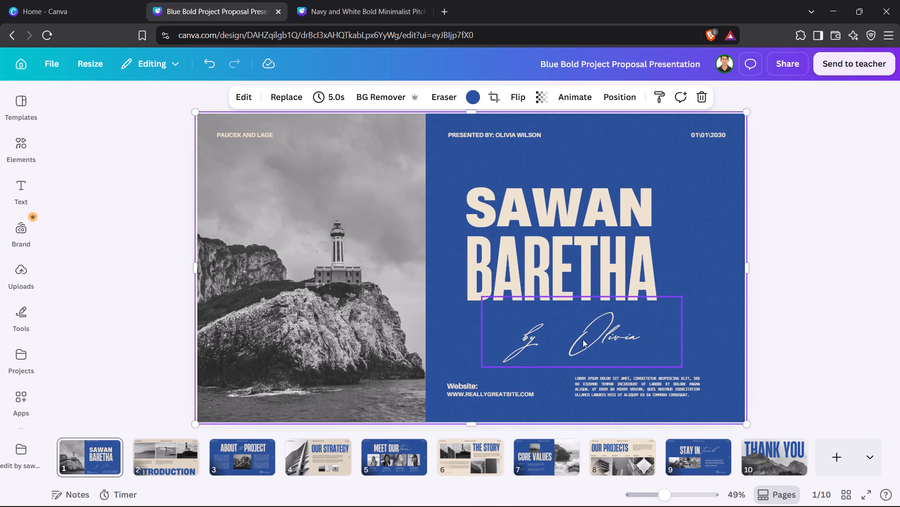
# Replace the handwritten "by Olivia" line below the cover title with "by", two spaces and the presenter's full name in lowercase.
pyautogui.doubleClick(629, 346)
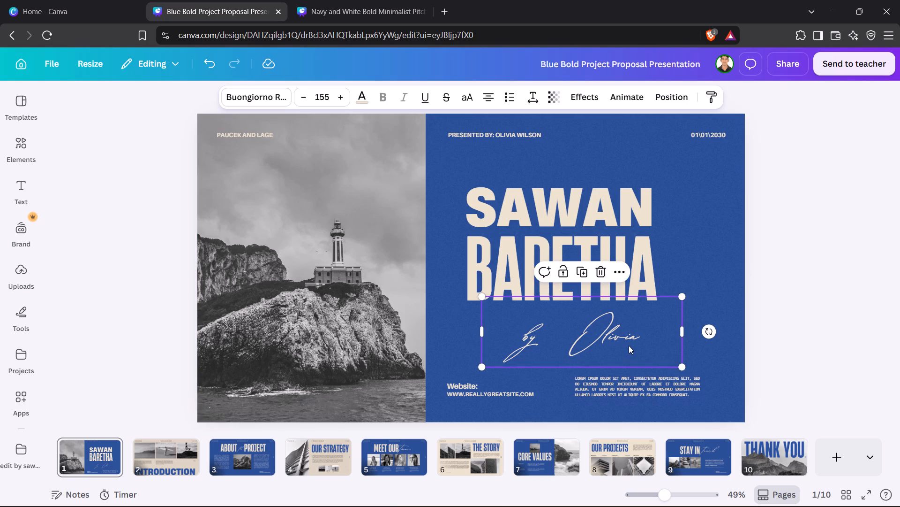
pyautogui.press('BackSpace')
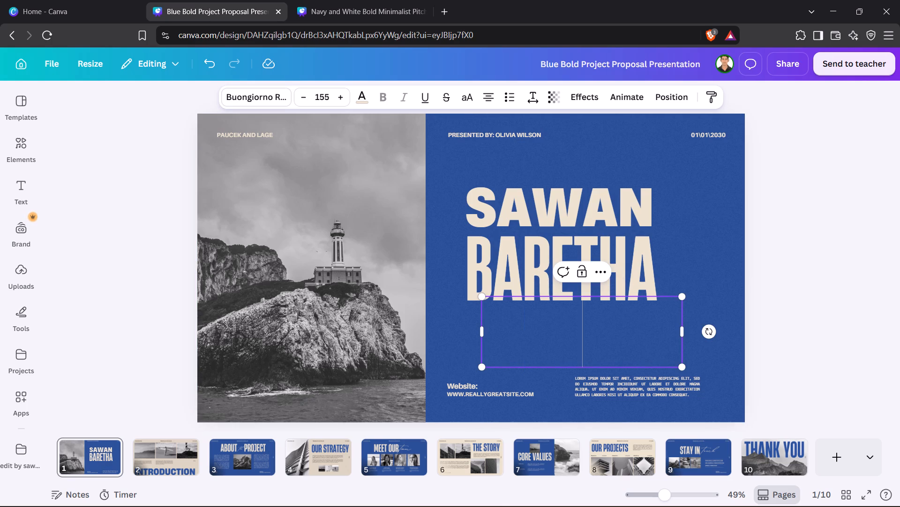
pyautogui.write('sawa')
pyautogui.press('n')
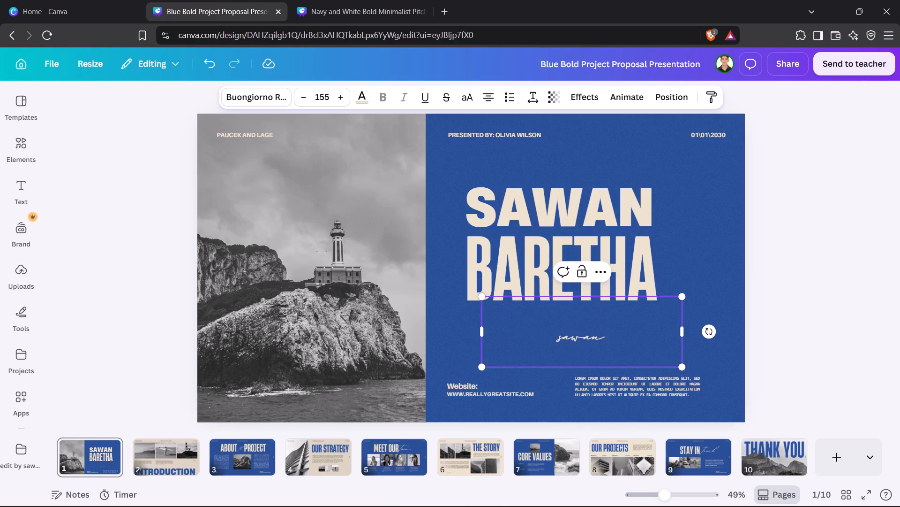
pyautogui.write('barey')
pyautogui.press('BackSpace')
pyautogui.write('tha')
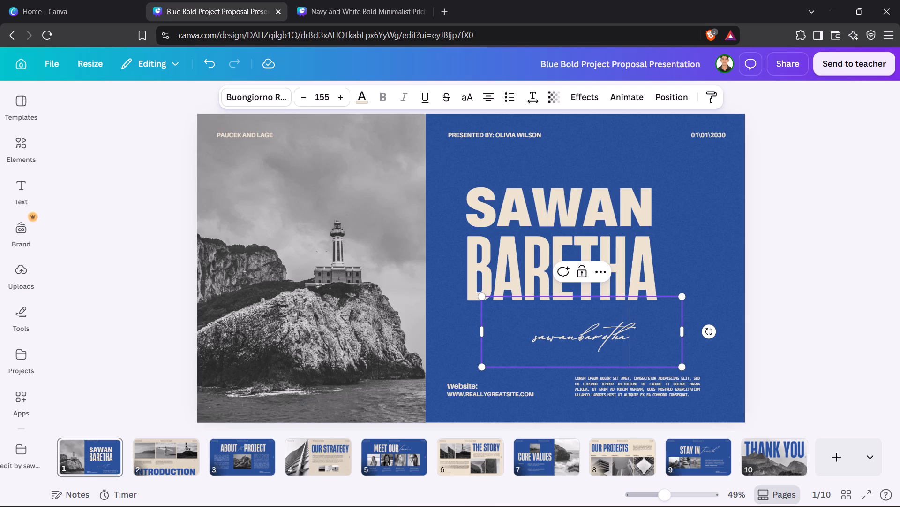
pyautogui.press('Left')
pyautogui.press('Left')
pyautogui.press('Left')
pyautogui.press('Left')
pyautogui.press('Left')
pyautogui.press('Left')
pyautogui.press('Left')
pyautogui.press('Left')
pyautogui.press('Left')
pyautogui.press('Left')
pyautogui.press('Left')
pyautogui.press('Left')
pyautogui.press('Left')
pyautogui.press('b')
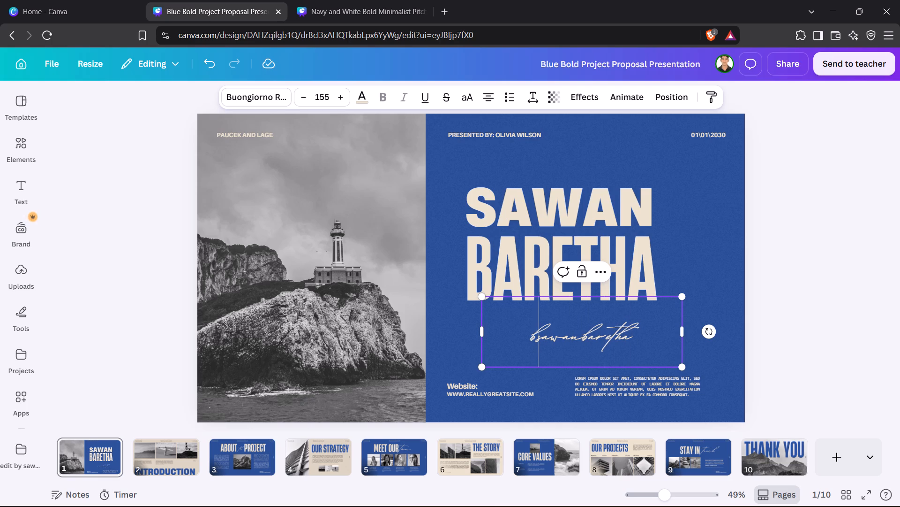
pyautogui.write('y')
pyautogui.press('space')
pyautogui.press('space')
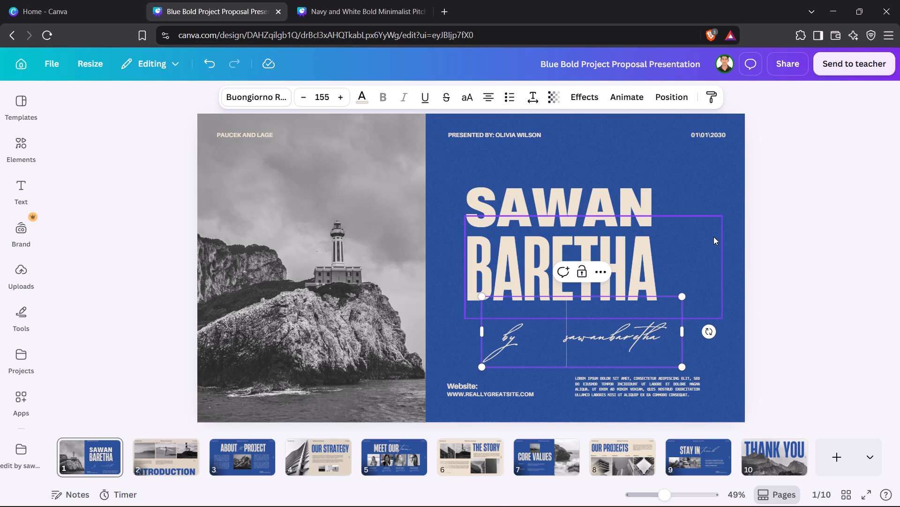
pyautogui.click(699, 168)
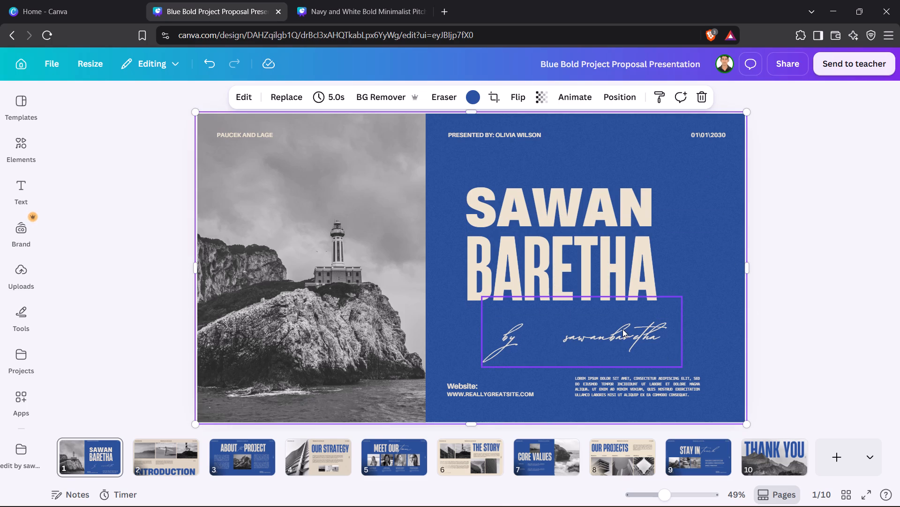
# Shrink the lighthouse photo on the cover page, then delete it together with its placeholder frame.
pyautogui.click(325, 271)
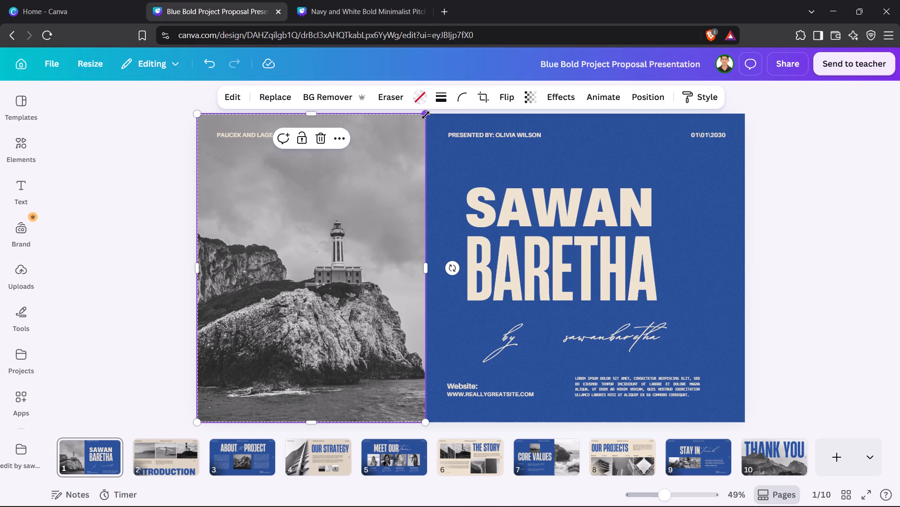
pyautogui.moveTo(425, 114); pyautogui.dragTo(322, 359)
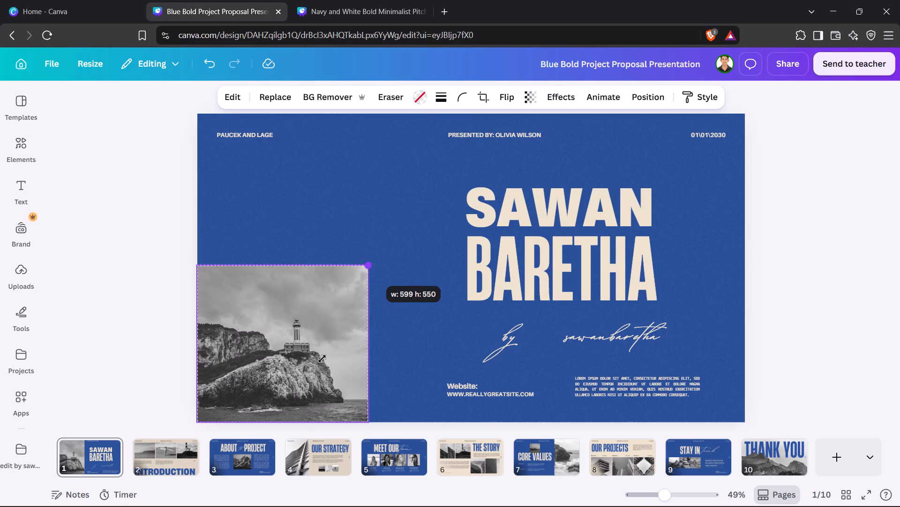
pyautogui.press('Delete')
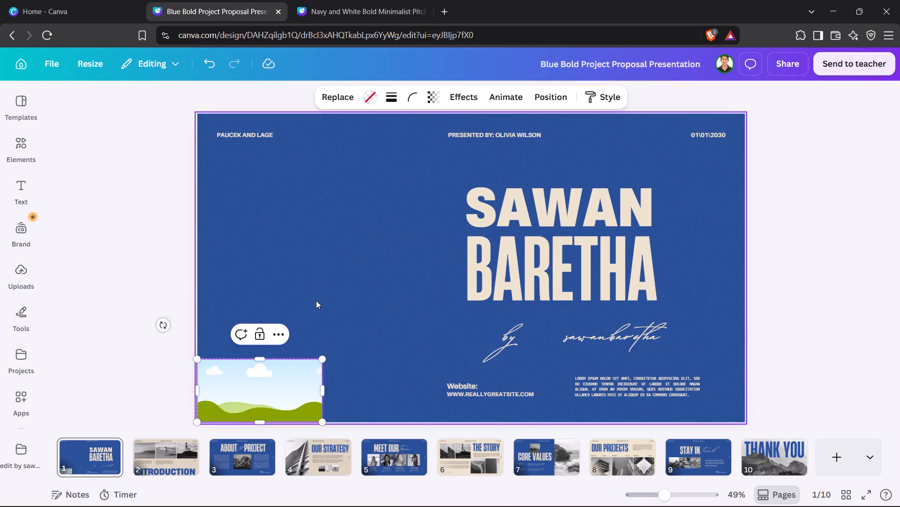
pyautogui.click(301, 389)
pyautogui.press('Delete')
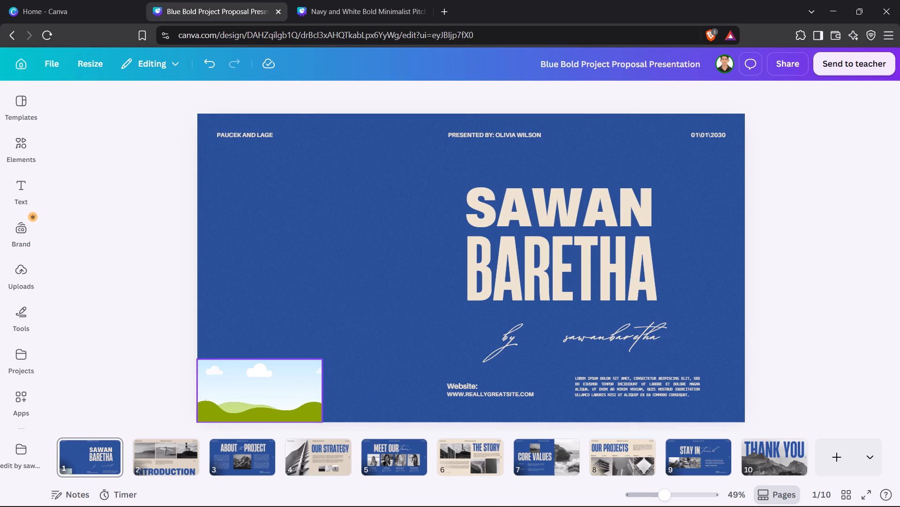
pyautogui.click(292, 374)
pyautogui.press('Delete')
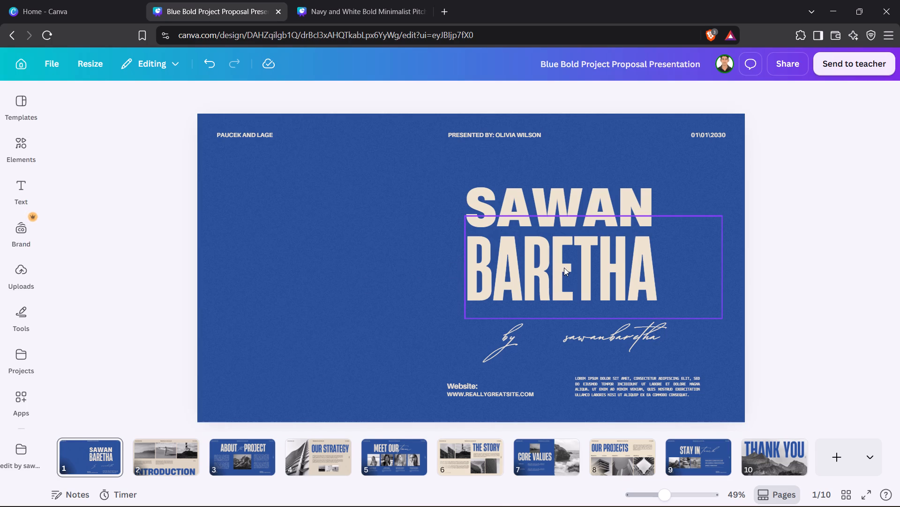
# Move both title words to the left half of the cover page, with the surname directly below the first name.
pyautogui.click(562, 192)
pyautogui.moveTo(562, 192); pyautogui.dragTo(293, 226)
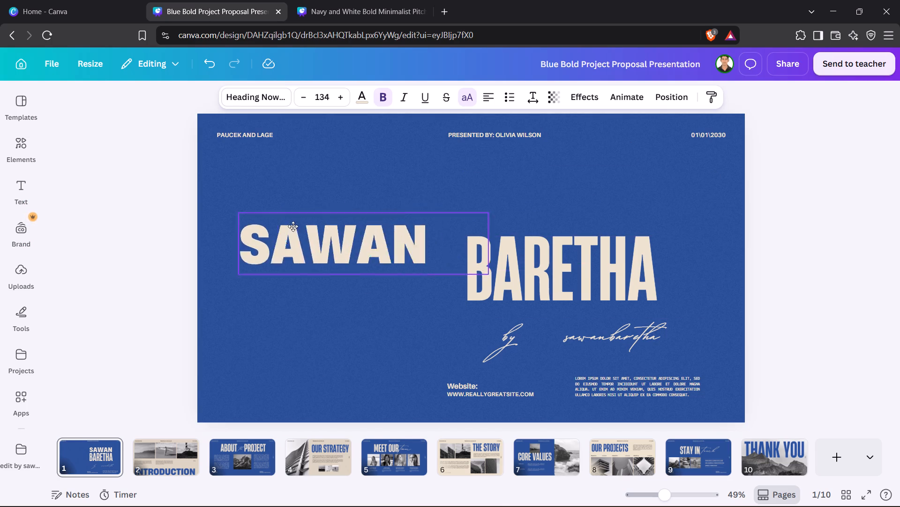
pyautogui.moveTo(293, 226); pyautogui.dragTo(306, 187)
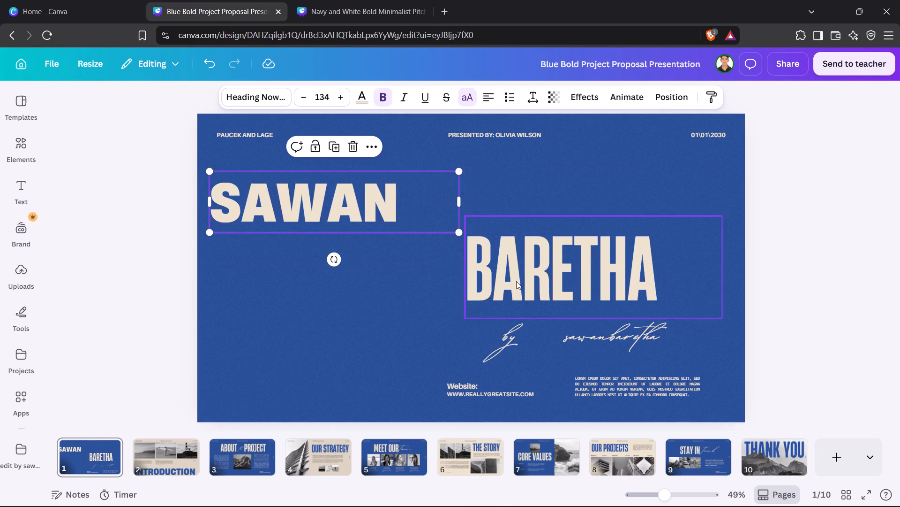
pyautogui.moveTo(516, 281); pyautogui.dragTo(263, 286)
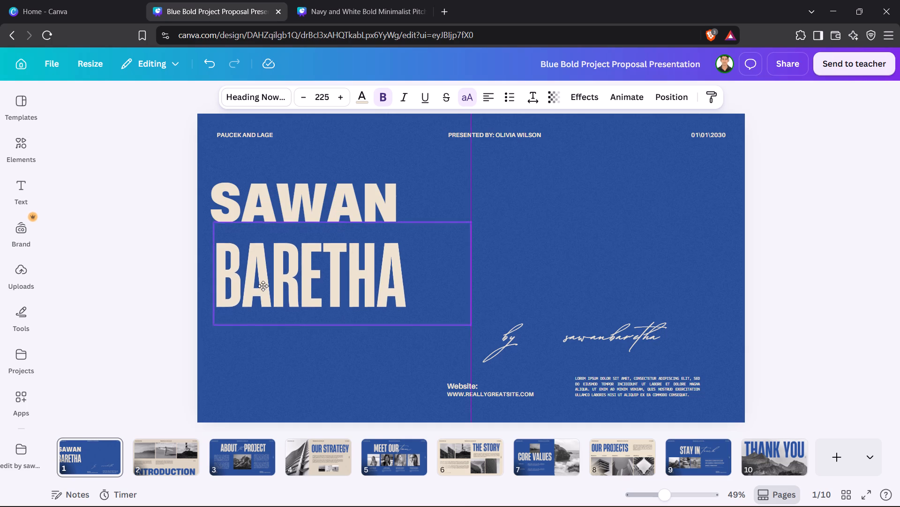
pyautogui.moveTo(263, 286); pyautogui.dragTo(264, 284)
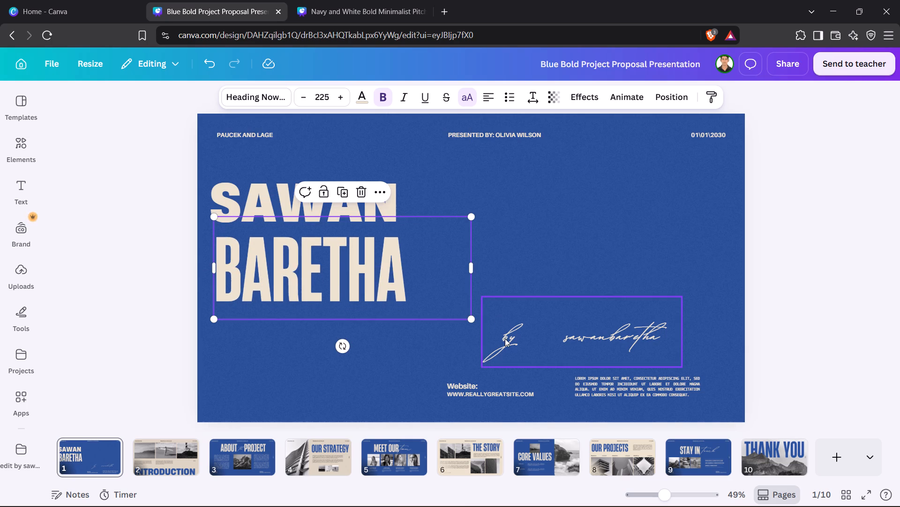
# Move the handwritten "by" signature line to the left half of the cover page, directly below the surname.
pyautogui.click(505, 338)
pyautogui.moveTo(505, 338); pyautogui.dragTo(342, 343)
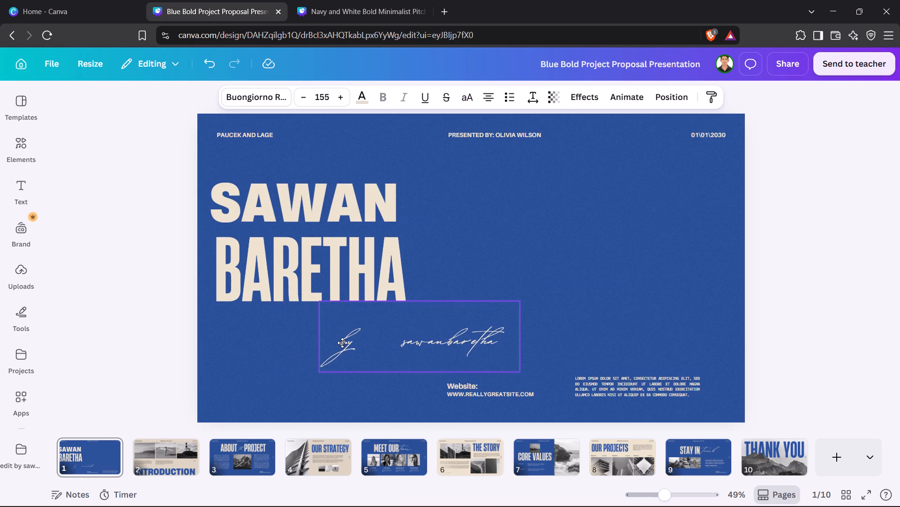
pyautogui.moveTo(342, 343); pyautogui.dragTo(233, 339)
# Move the "Website:" label and the web address to the cover page's lower-left corner, with the address below the label.
pyautogui.click(452, 383)
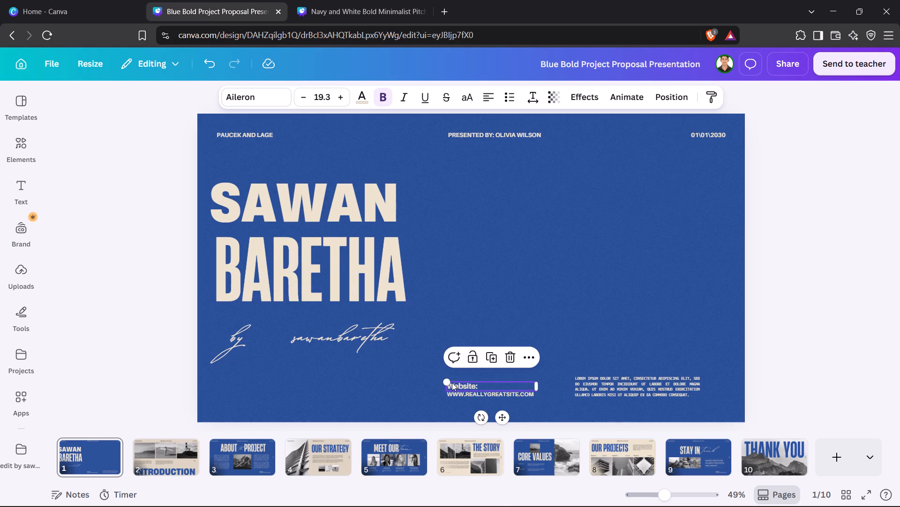
pyautogui.moveTo(452, 383); pyautogui.dragTo(210, 376)
pyautogui.click(497, 392)
pyautogui.moveTo(497, 392); pyautogui.dragTo(268, 381)
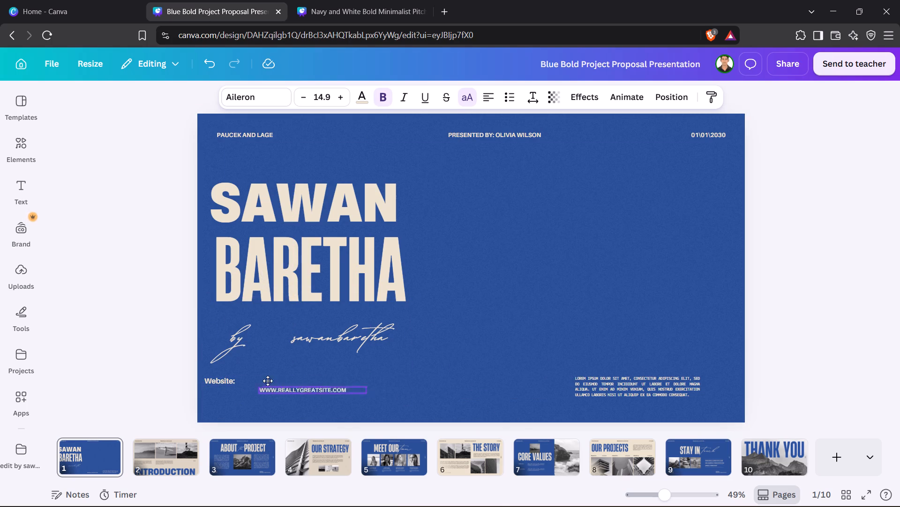
pyautogui.moveTo(268, 381); pyautogui.dragTo(253, 399)
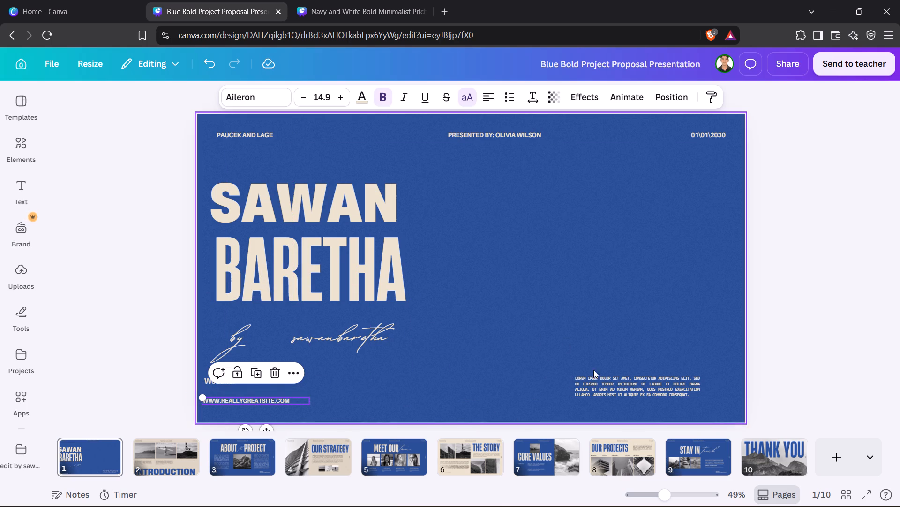
# Move the small lorem ipsum paragraph to the left half of the cover page, beside the website details.
pyautogui.click(599, 389)
pyautogui.moveTo(599, 389); pyautogui.dragTo(350, 385)
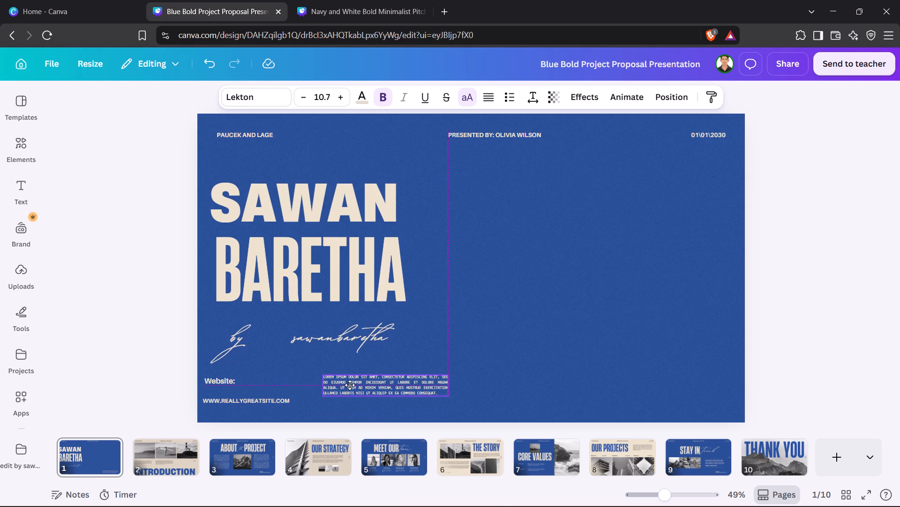
pyautogui.moveTo(350, 385); pyautogui.dragTo(351, 388)
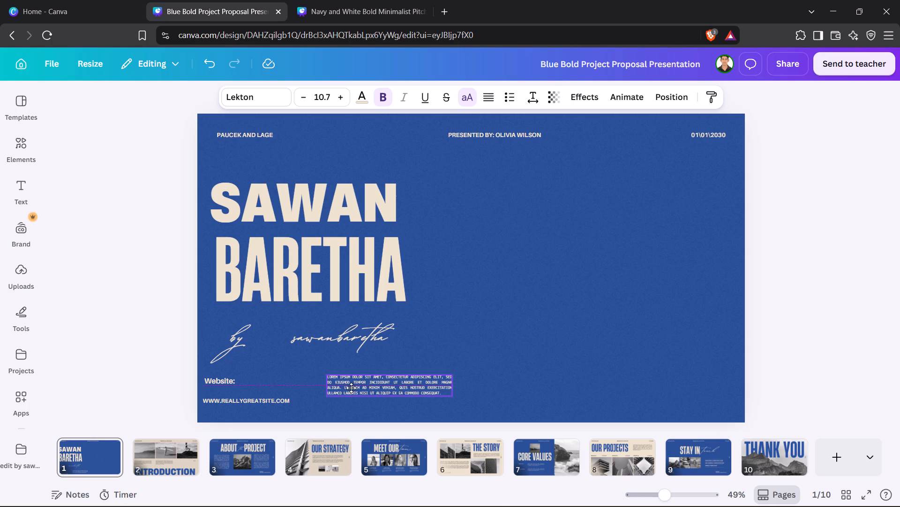
pyautogui.moveTo(351, 388); pyautogui.dragTo(352, 388)
pyautogui.click(597, 371)
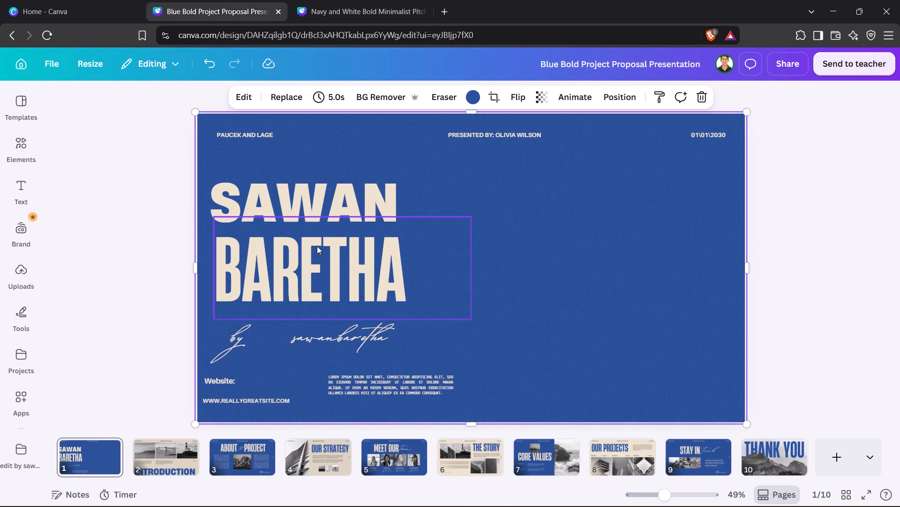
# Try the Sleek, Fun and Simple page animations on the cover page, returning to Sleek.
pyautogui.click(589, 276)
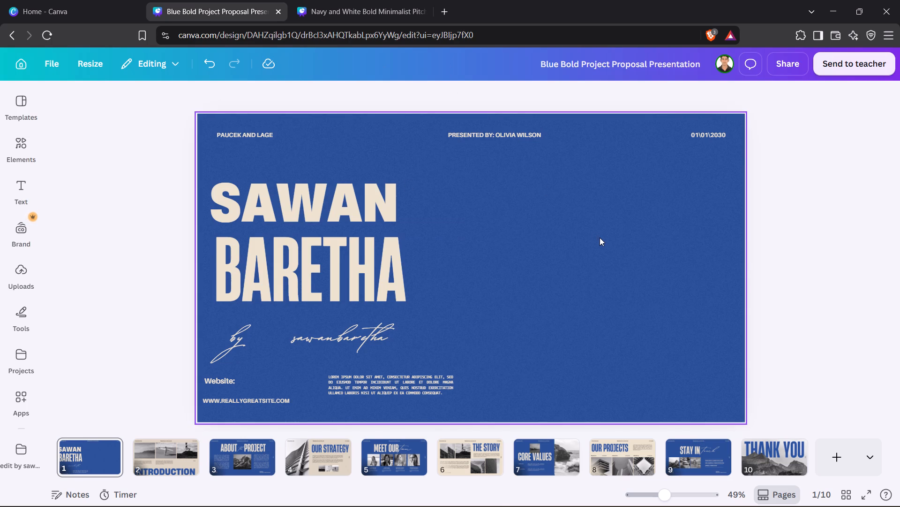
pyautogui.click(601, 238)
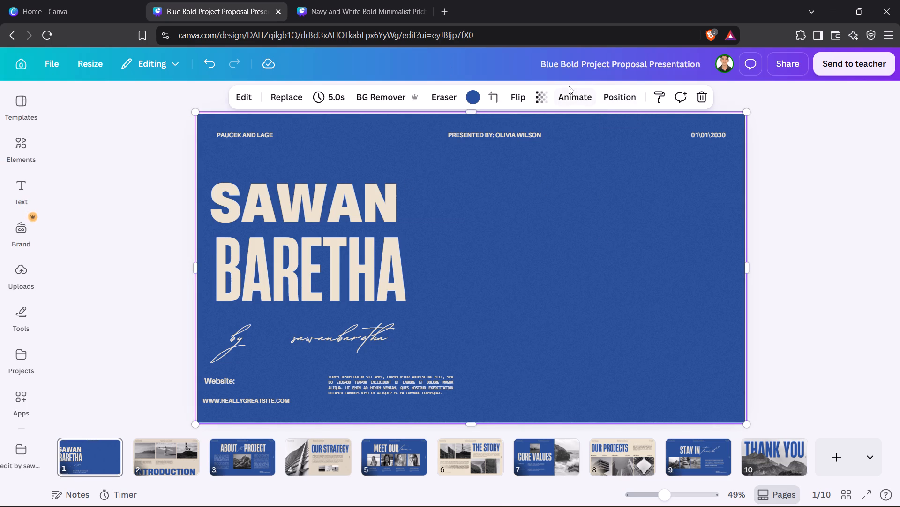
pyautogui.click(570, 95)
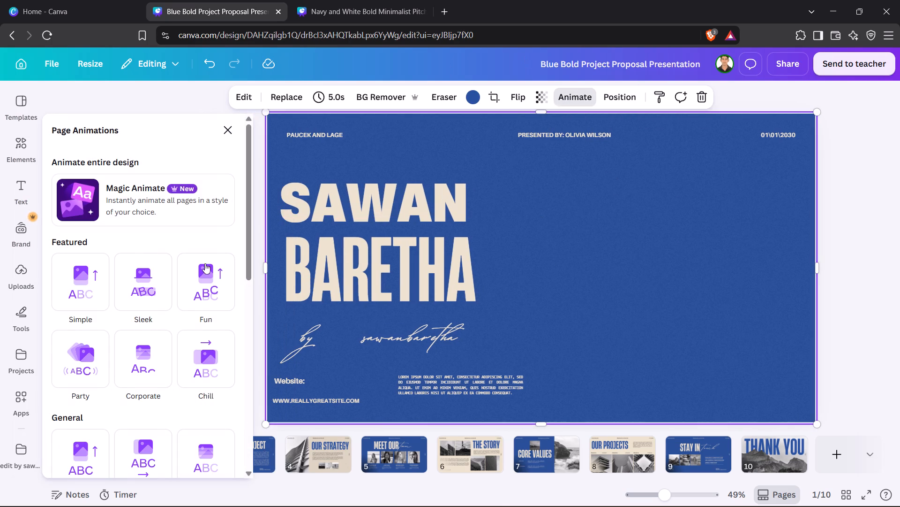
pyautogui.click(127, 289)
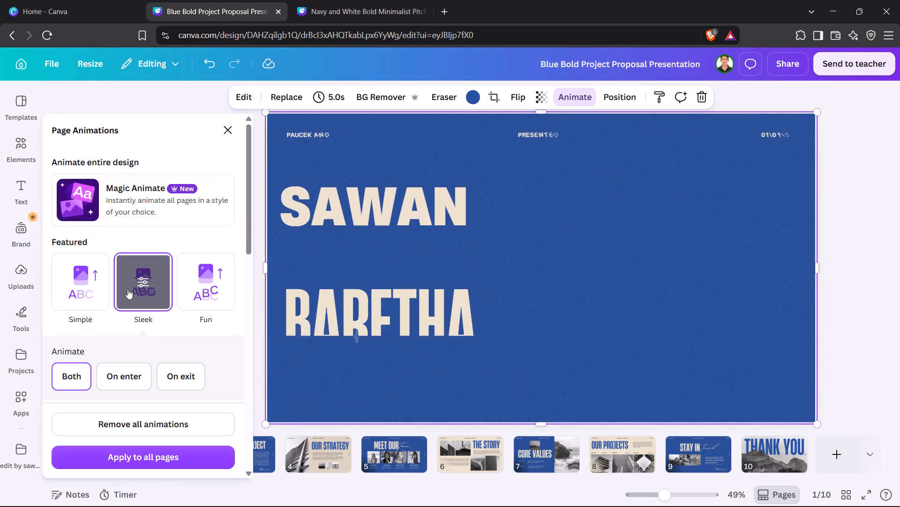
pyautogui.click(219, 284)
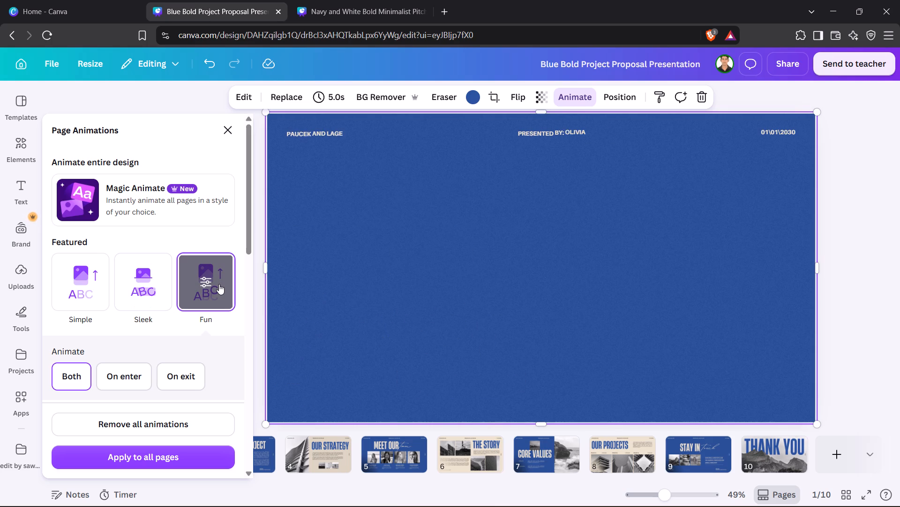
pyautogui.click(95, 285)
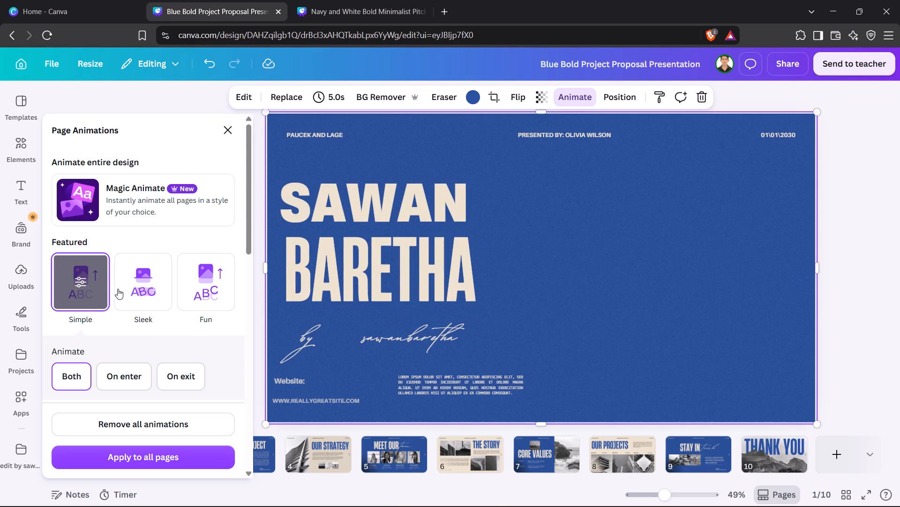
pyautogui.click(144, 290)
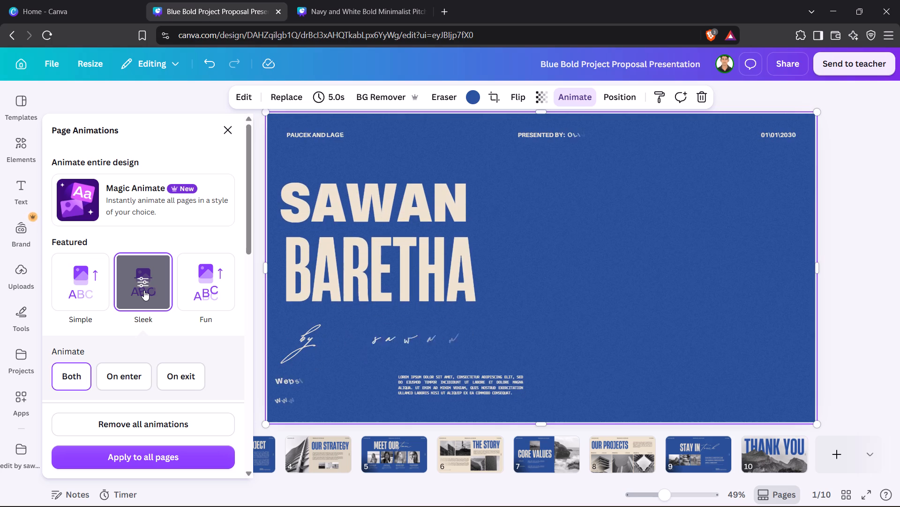
# Apply the Party page animation to the cover page and set it to animate on exit.
pyautogui.scroll(-2, 143, 380)
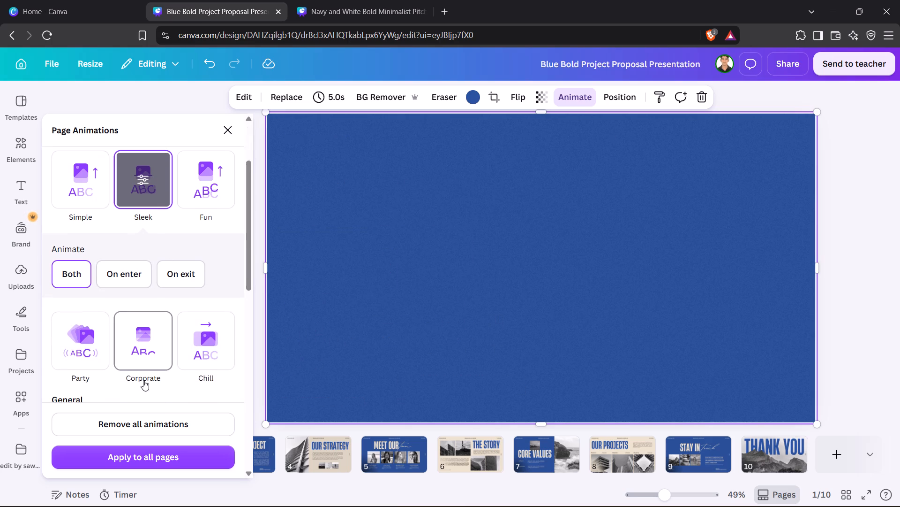
pyautogui.scroll(-1, 143, 380)
pyautogui.click(96, 335)
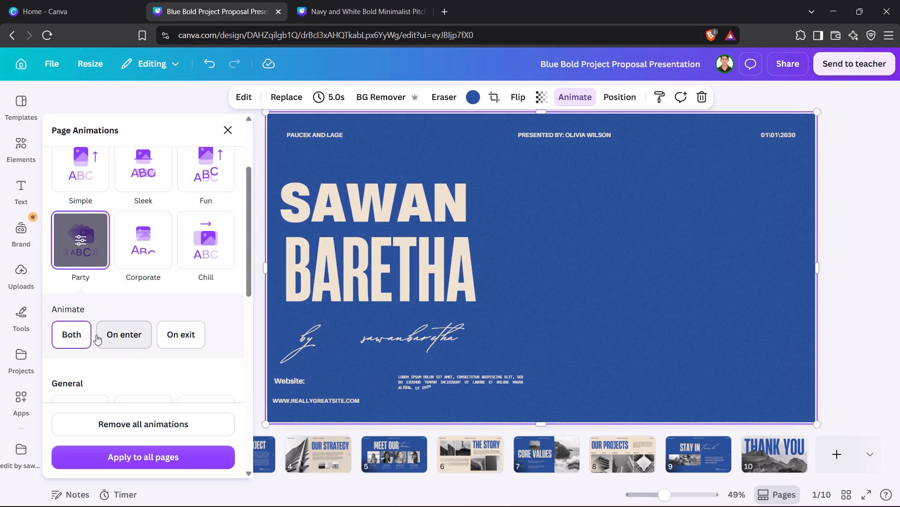
pyautogui.click(203, 333)
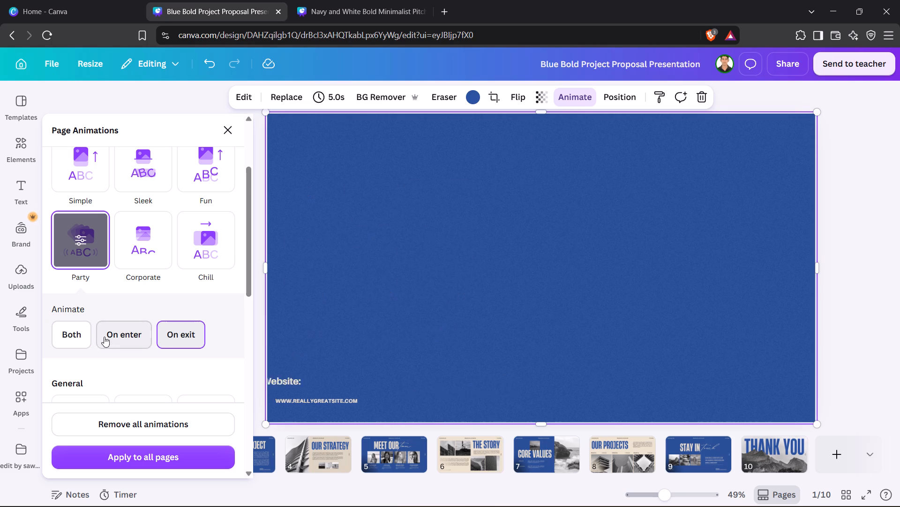
# Try the Party and Chill page animations on the cover page and settle on Corporate, animated both on enter and exit.
pyautogui.click(81, 340)
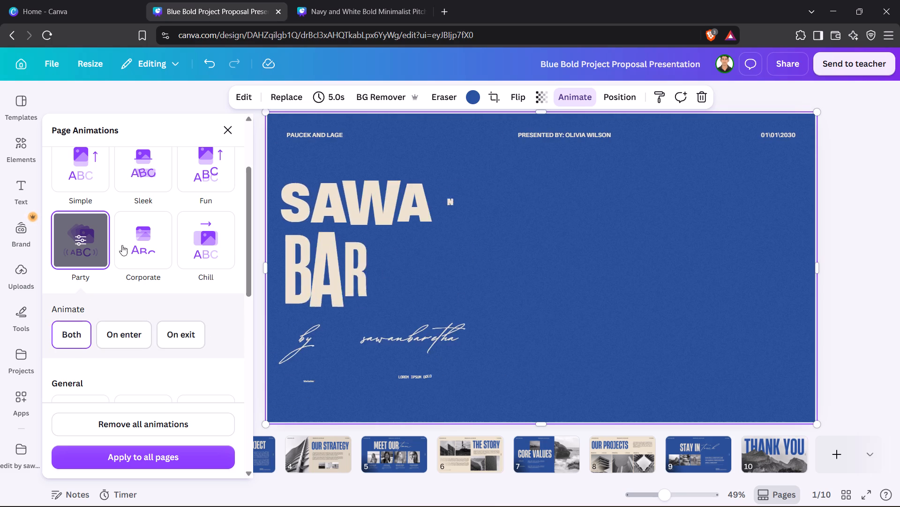
pyautogui.click(130, 240)
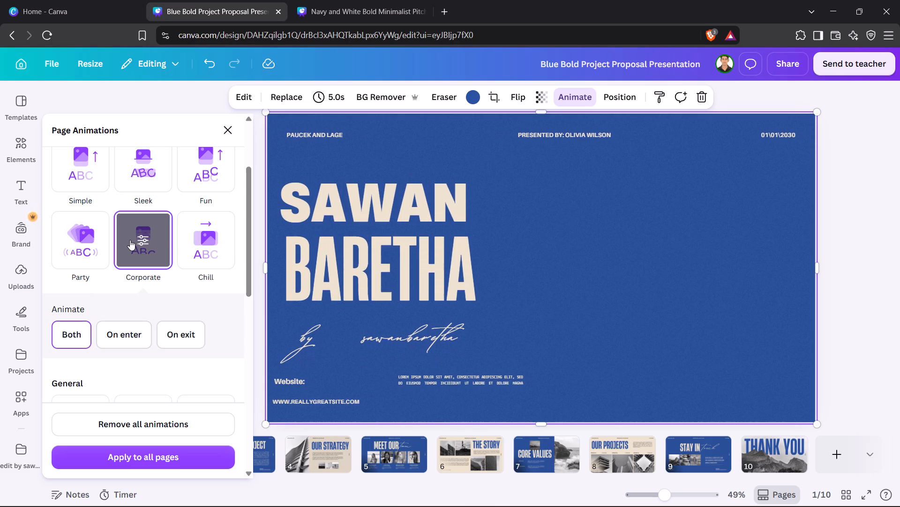
pyautogui.click(199, 234)
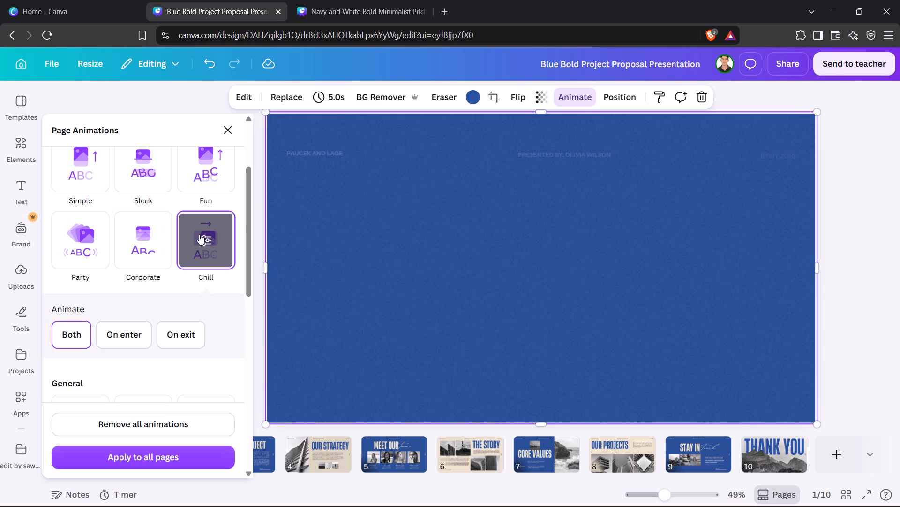
pyautogui.click(154, 239)
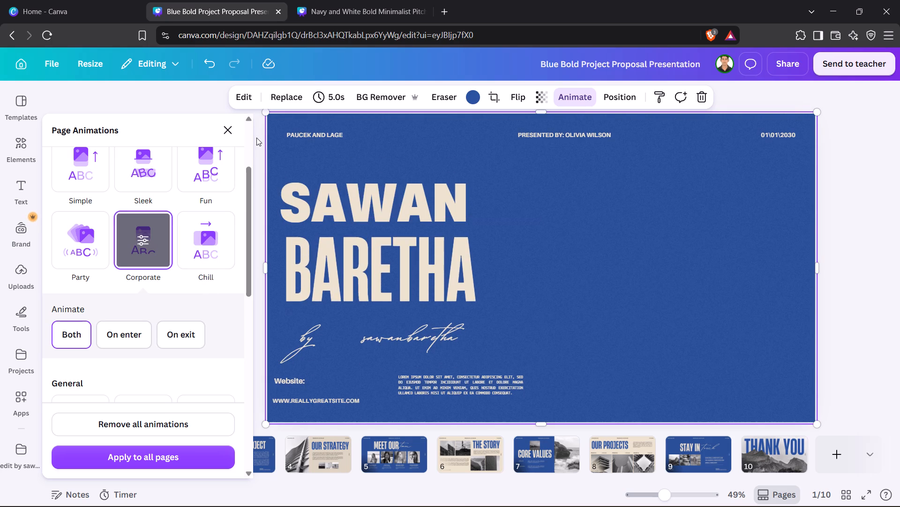
pyautogui.click(587, 209)
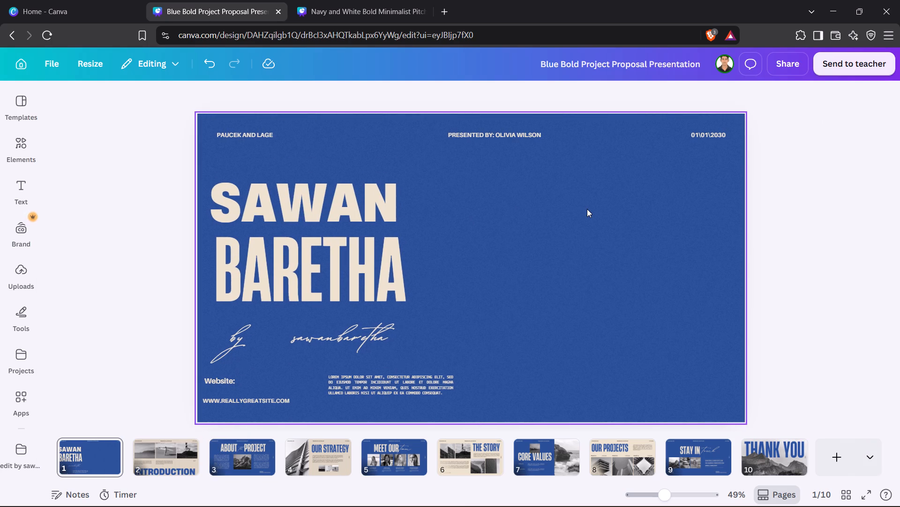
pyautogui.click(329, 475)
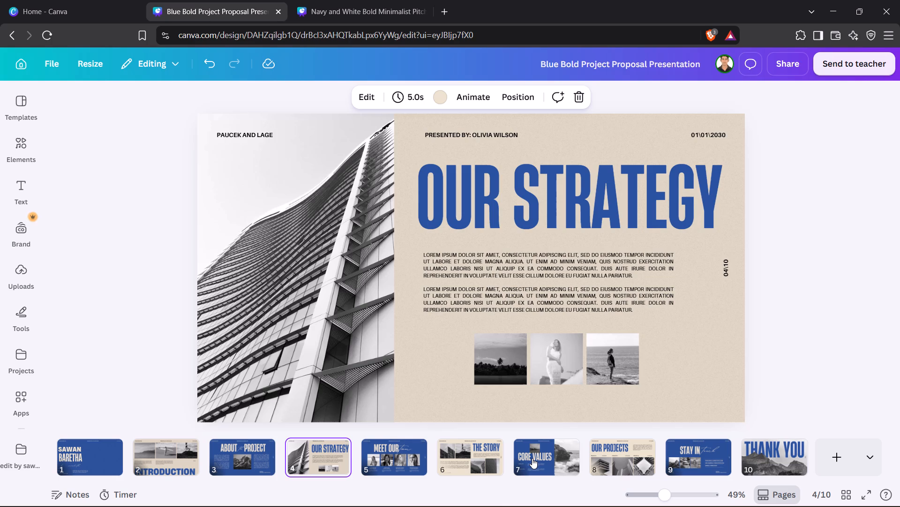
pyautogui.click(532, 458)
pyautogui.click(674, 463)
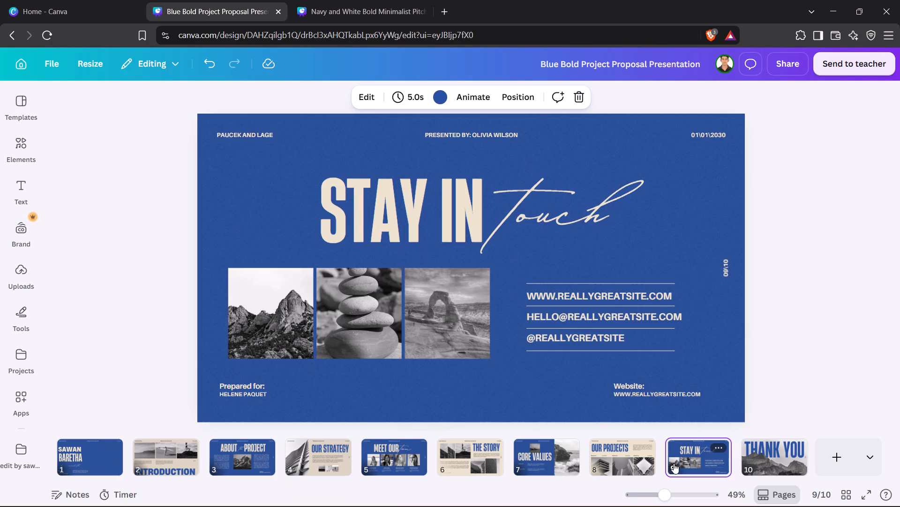
# Return to the cover page and search the presentation templates for "website devlopment".
pyautogui.click(102, 455)
pyautogui.click(19, 112)
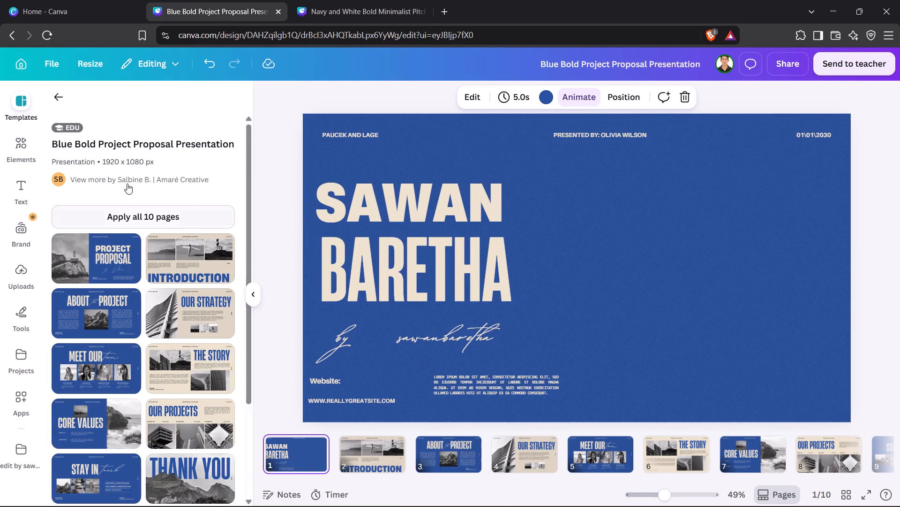
pyautogui.click(54, 97)
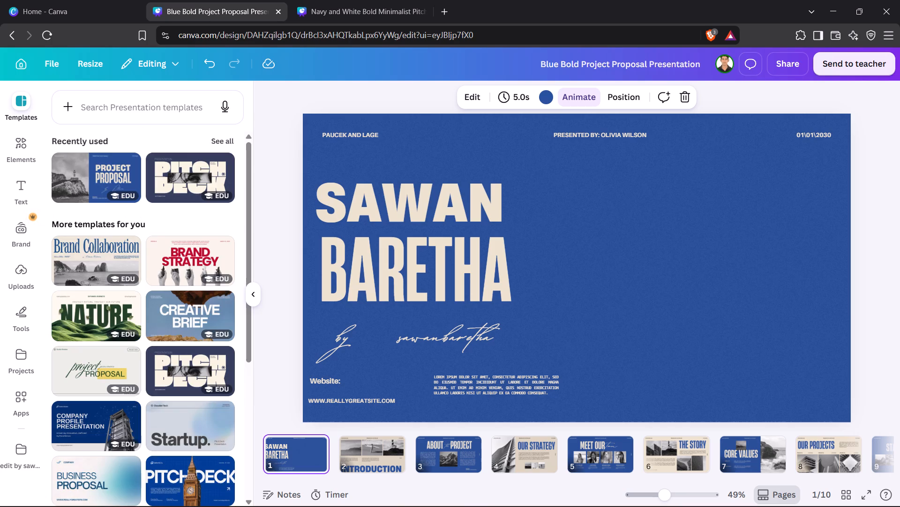
pyautogui.click(141, 110)
pyautogui.write('techn')
pyautogui.press('BackSpace')
pyautogui.press('BackSpace')
pyautogui.press('BackSpace')
pyautogui.press('BackSpace')
pyautogui.press('BackSpace')
pyautogui.write('de')
pyautogui.write('vlopment')
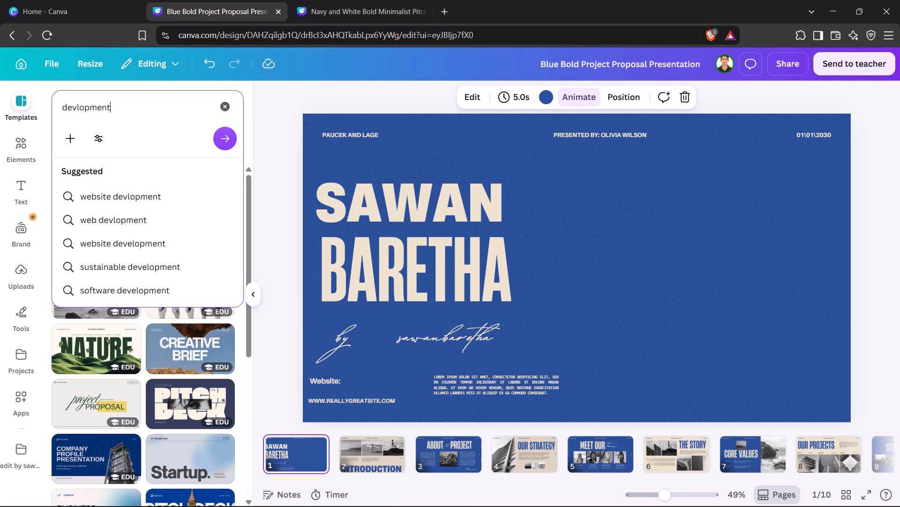
pyautogui.click(130, 188)
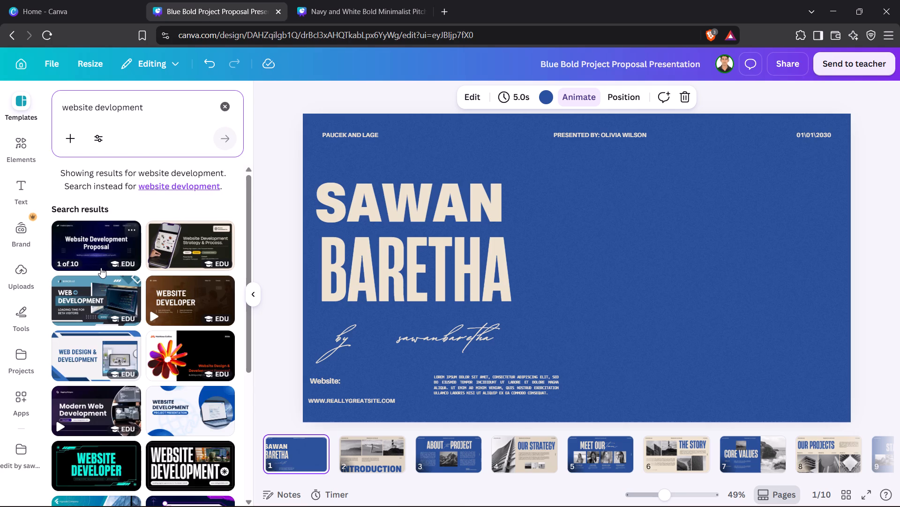
# Add the cover of the Blue Modern Minimalist Website Development Project Presentation template as a new page.
pyautogui.click(174, 416)
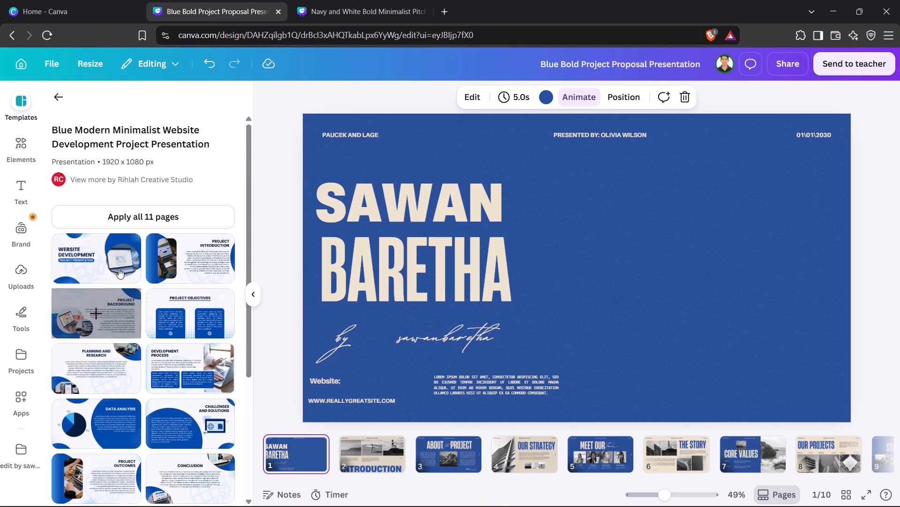
pyautogui.click(120, 261)
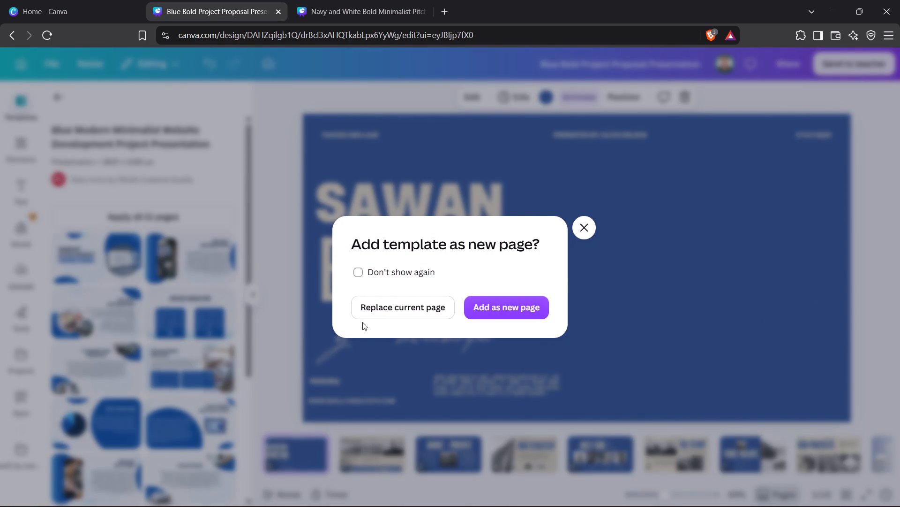
pyautogui.click(536, 306)
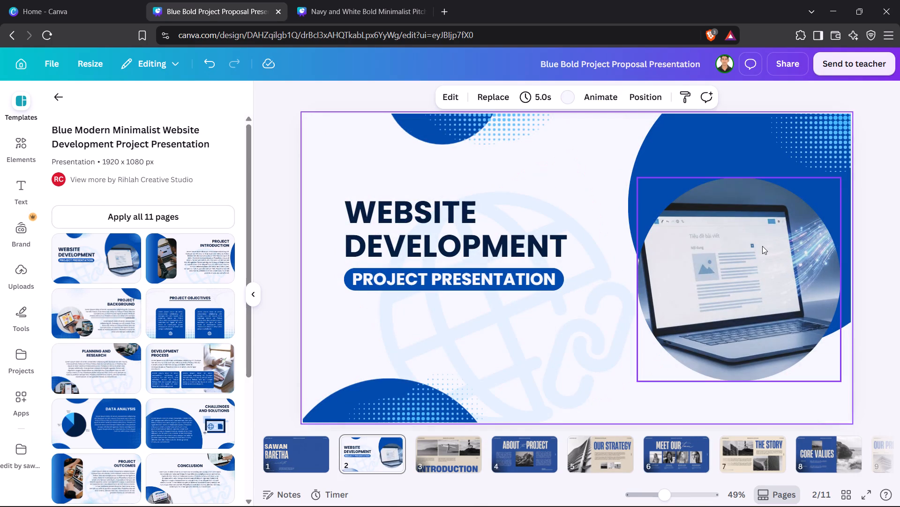
# Cut the round laptop photo from the new Website Development page, paste it on the cover page and place it along the right edge.
pyautogui.click(762, 246)
pyautogui.hotkey('ctrl', 'x')
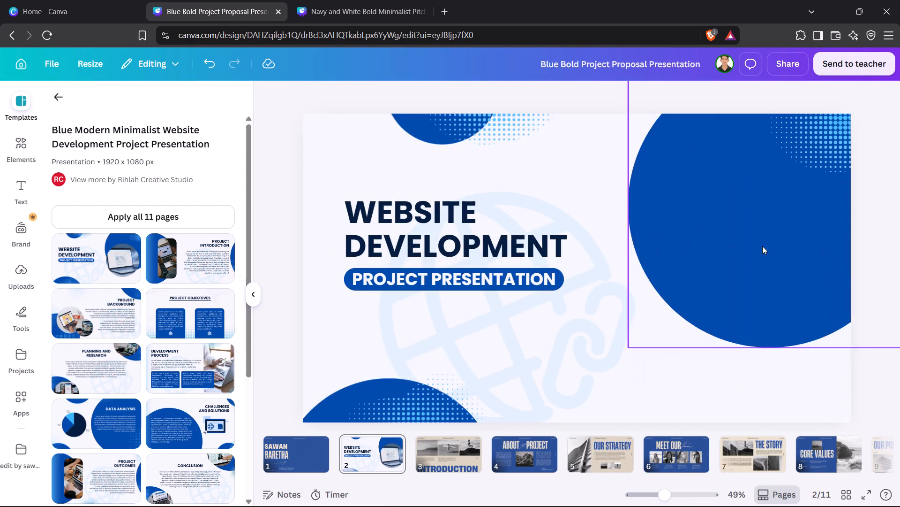
pyautogui.click(289, 453)
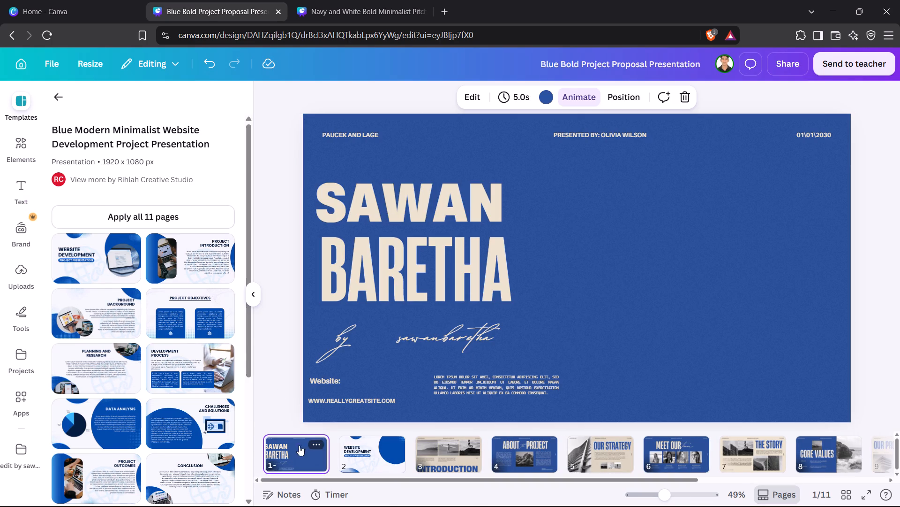
pyautogui.click(607, 290)
pyautogui.hotkey('ctrl', 'v')
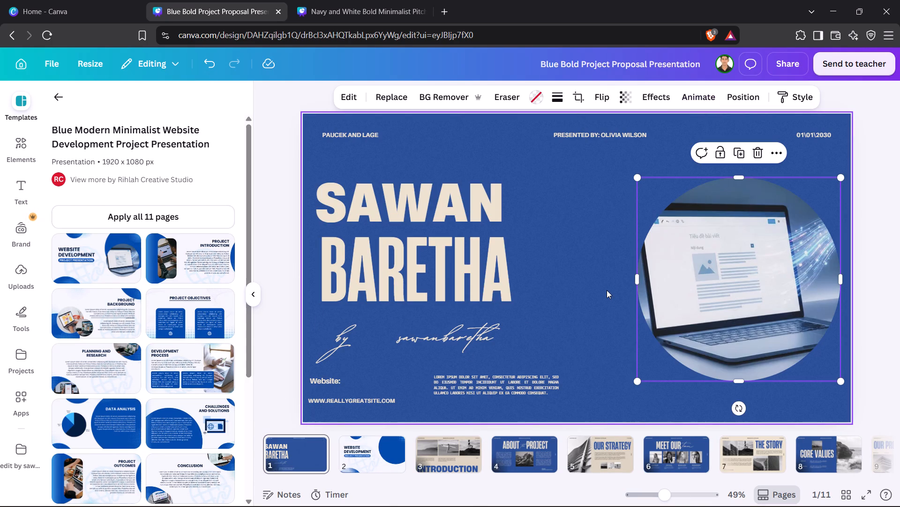
pyautogui.moveTo(794, 265); pyautogui.dragTo(838, 358)
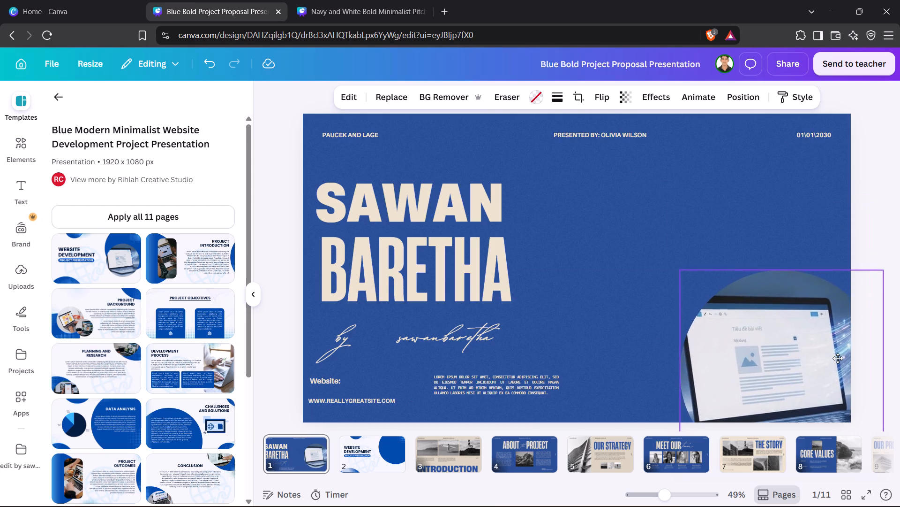
pyautogui.moveTo(838, 358); pyautogui.dragTo(849, 152)
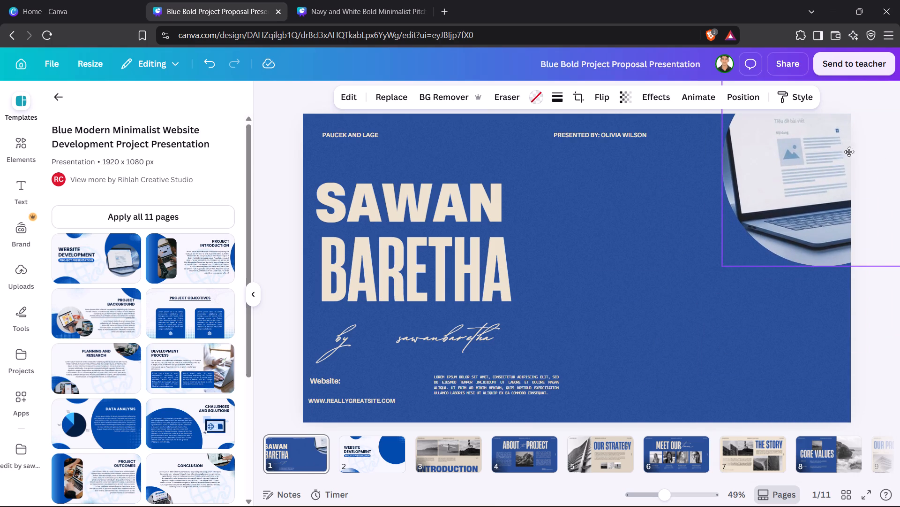
pyautogui.moveTo(849, 152); pyautogui.dragTo(813, 161)
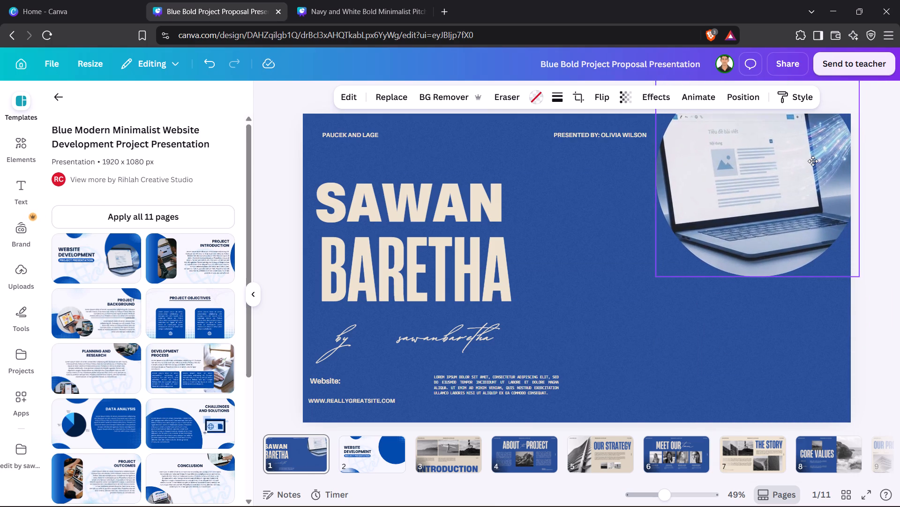
pyautogui.moveTo(813, 161); pyautogui.dragTo(387, 135)
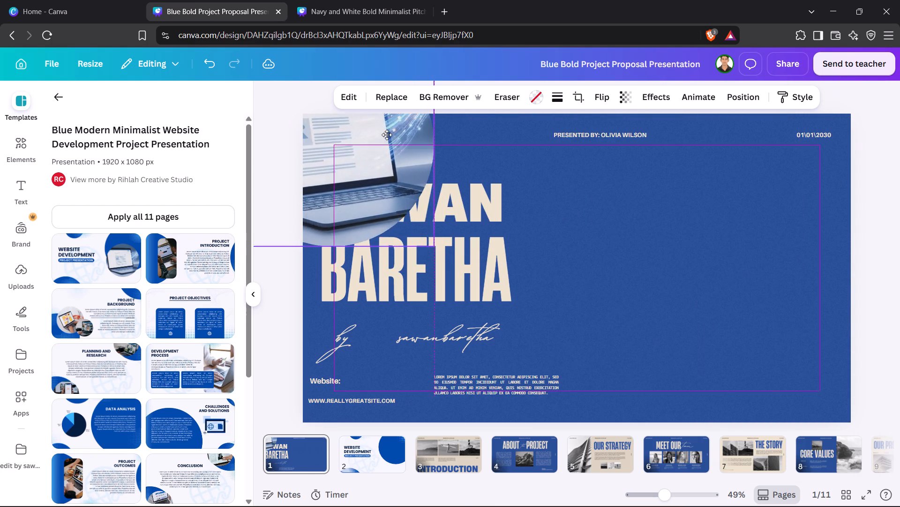
pyautogui.moveTo(387, 135); pyautogui.dragTo(806, 248)
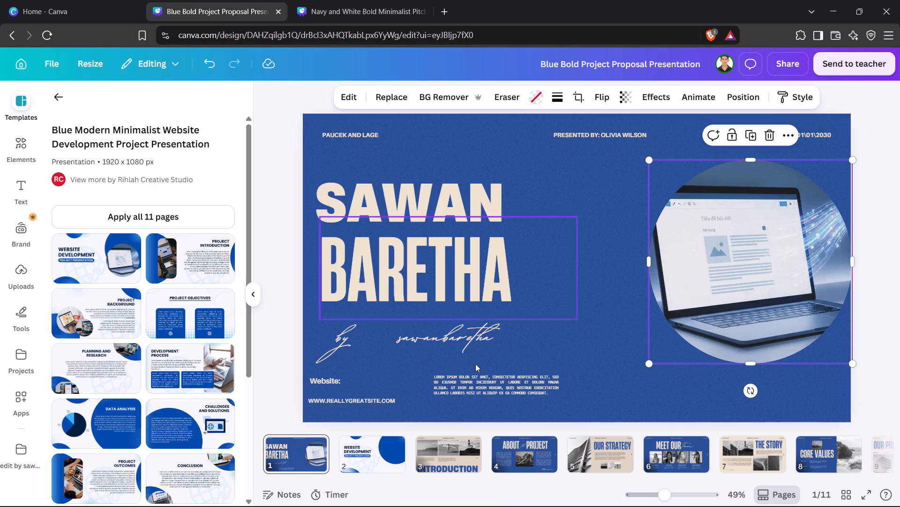
# Cut the large blue circle from the Website Development page and paste it onto the cover page.
pyautogui.click(394, 456)
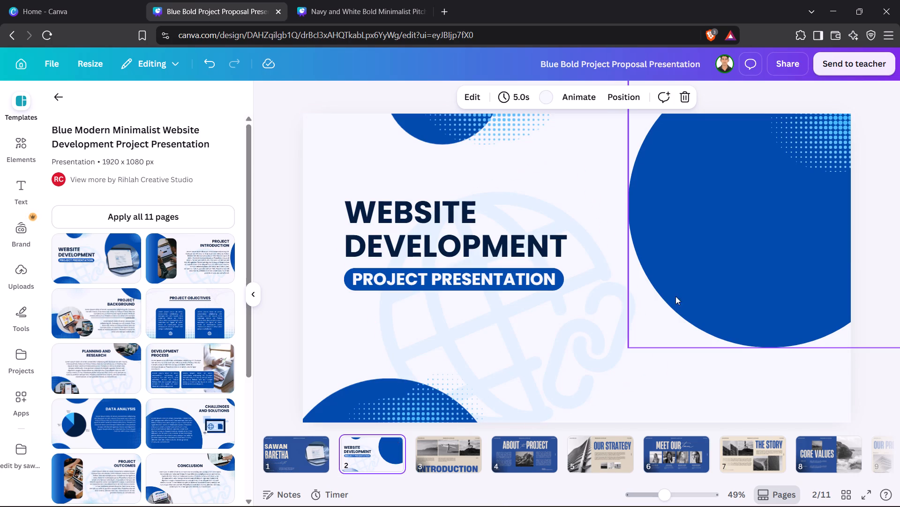
pyautogui.click(705, 272)
pyautogui.hotkey('ctrl', 'x')
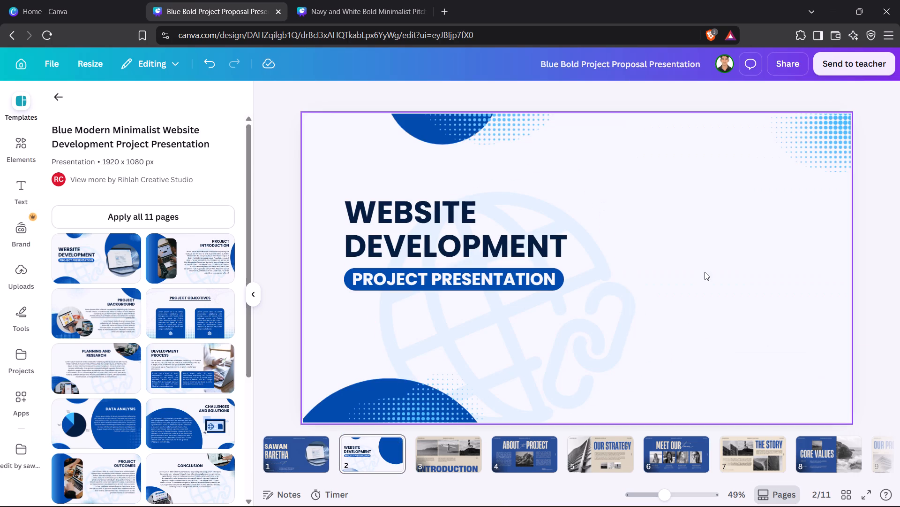
pyautogui.click(303, 450)
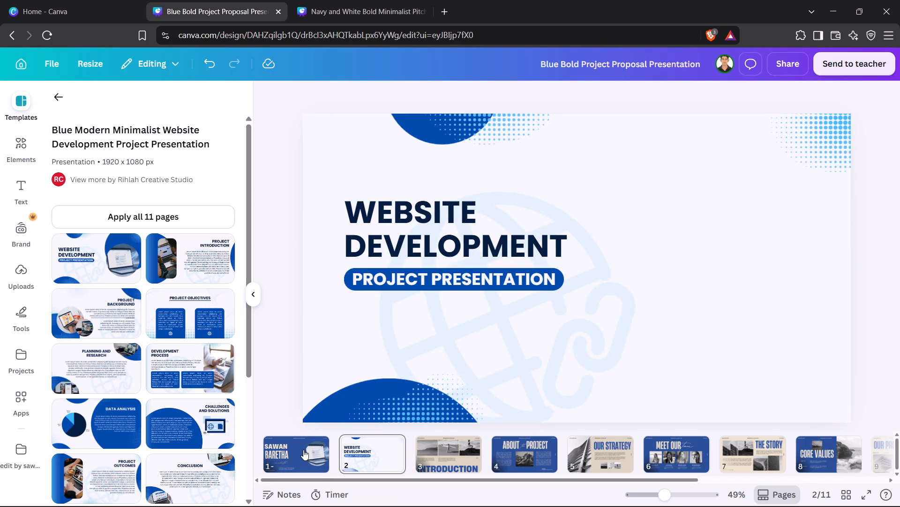
pyautogui.click(603, 300)
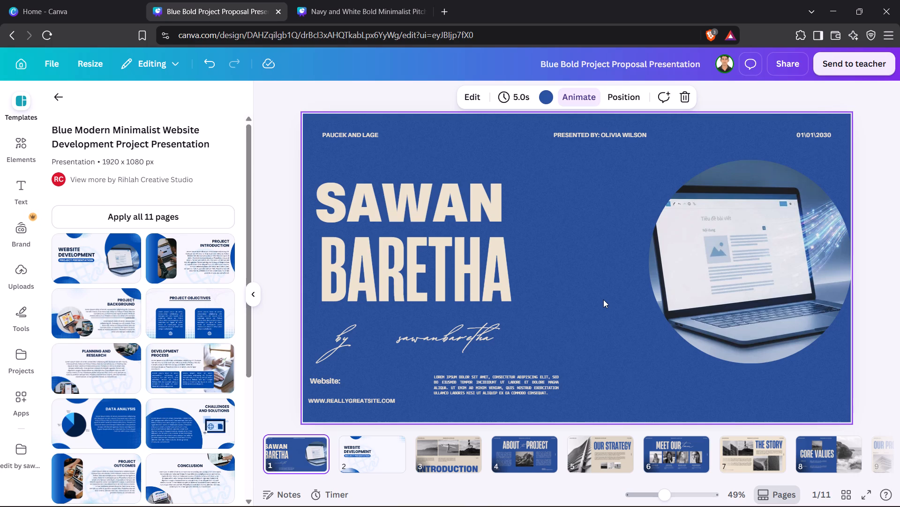
pyautogui.hotkey('ctrl', 'v')
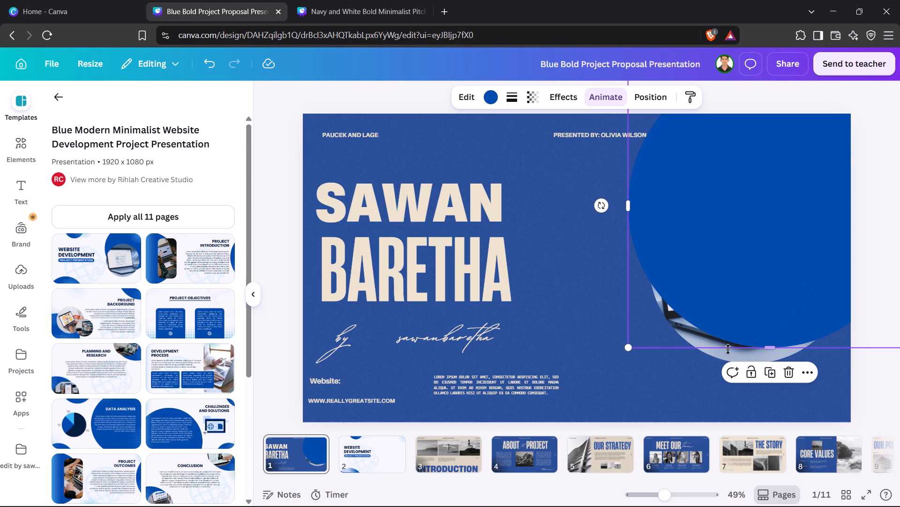
# Move the laptop photo out from under the blue circle toward the cover's centre, and send the circle backward two layers.
pyautogui.moveTo(725, 353); pyautogui.dragTo(676, 291)
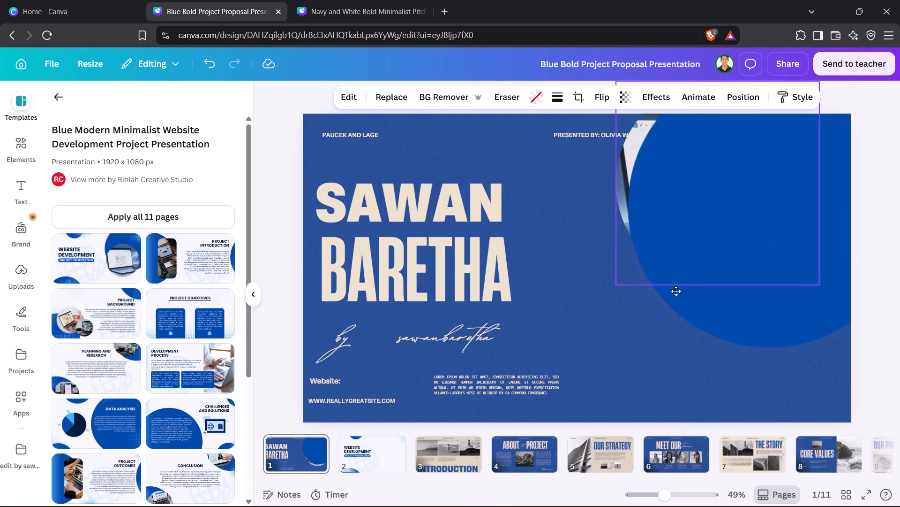
pyautogui.moveTo(676, 291); pyautogui.dragTo(567, 366)
pyautogui.rightClick(773, 276)
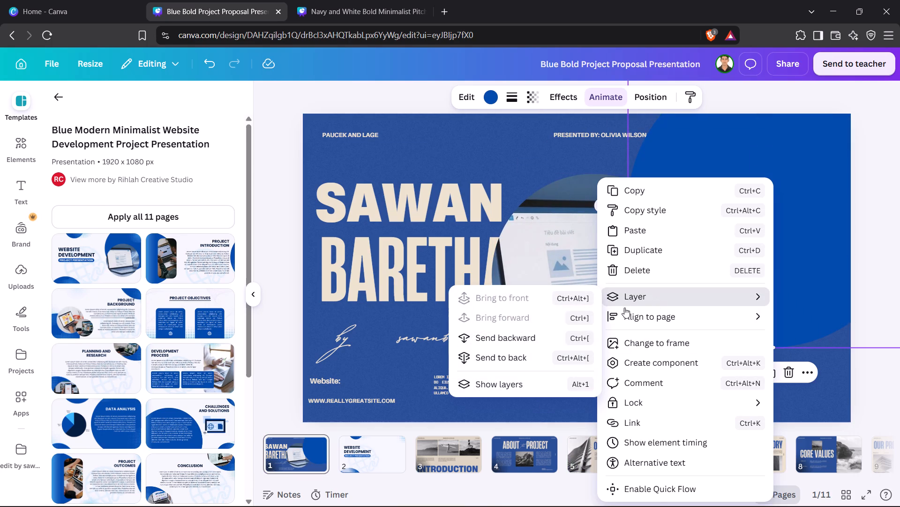
pyautogui.click(532, 343)
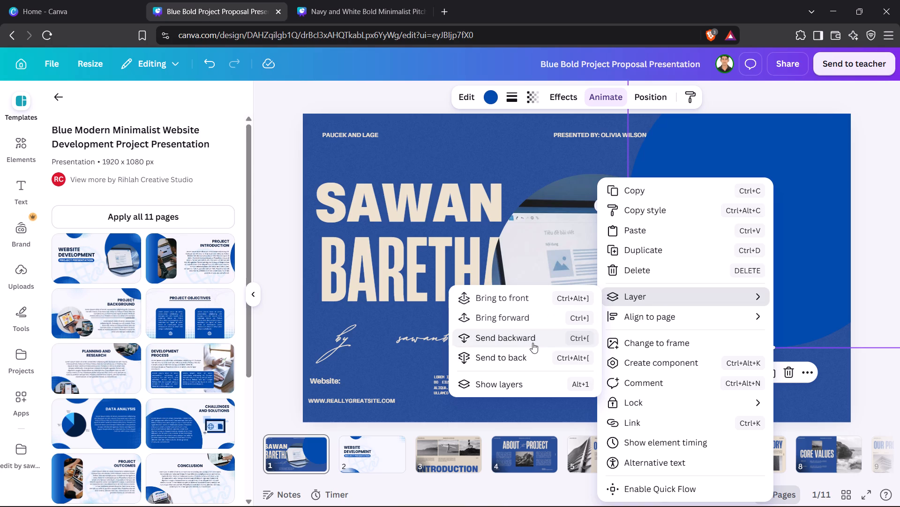
pyautogui.click(532, 343)
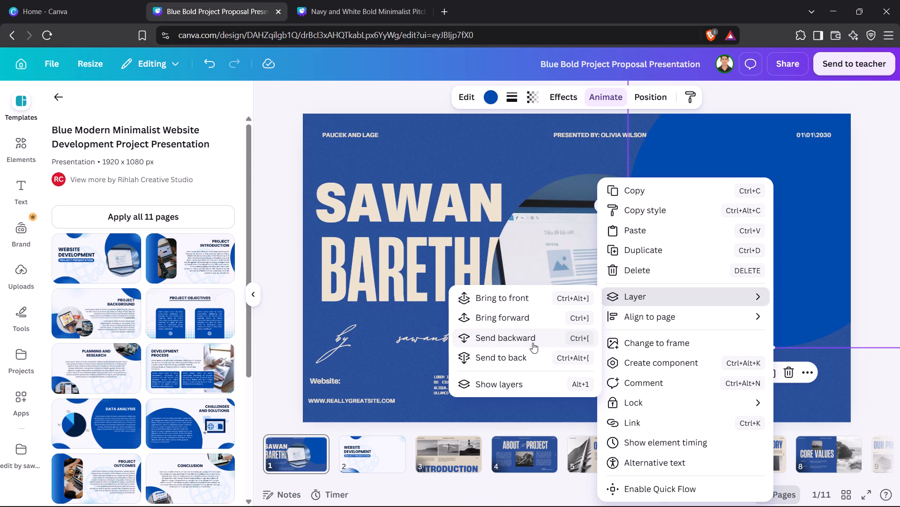
pyautogui.click(850, 315)
# Place the blue circle at the cover's upper-right corner and the laptop photo over it against the cover's right edge.
pyautogui.click(795, 211)
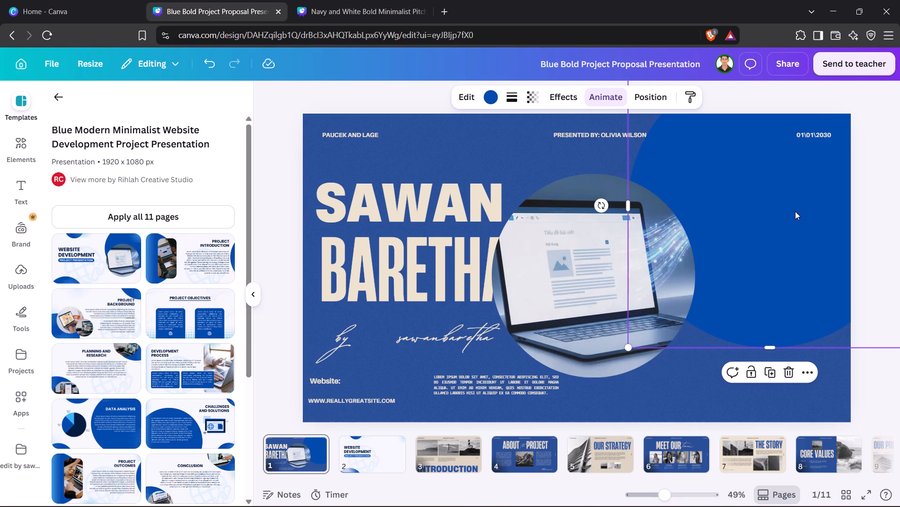
pyautogui.moveTo(795, 211); pyautogui.dragTo(829, 152)
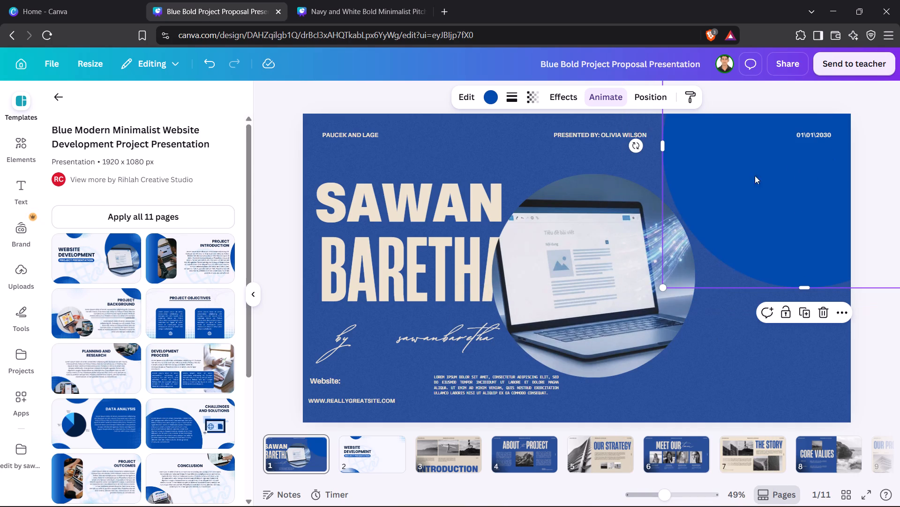
pyautogui.moveTo(578, 240); pyautogui.dragTo(621, 281)
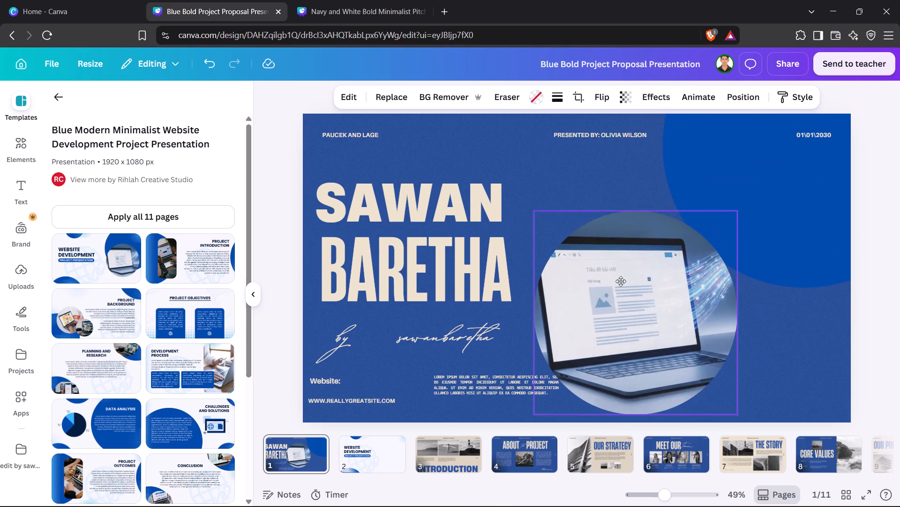
pyautogui.moveTo(779, 168); pyautogui.dragTo(676, 282)
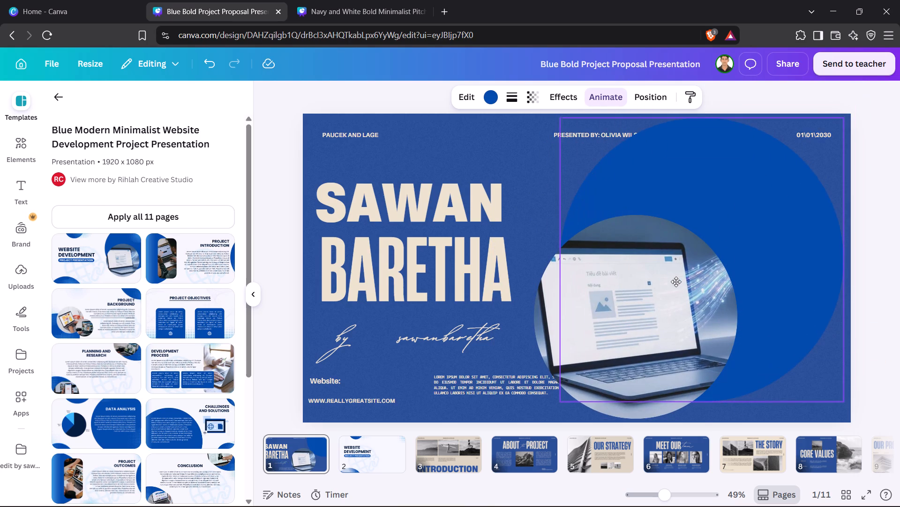
pyautogui.moveTo(665, 289); pyautogui.dragTo(702, 261)
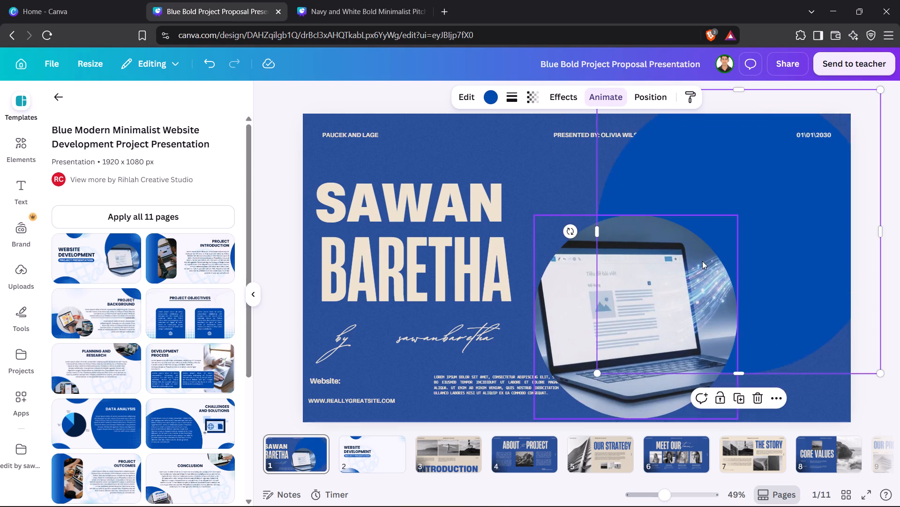
pyautogui.click(570, 290)
pyautogui.moveTo(570, 290); pyautogui.dragTo(684, 201)
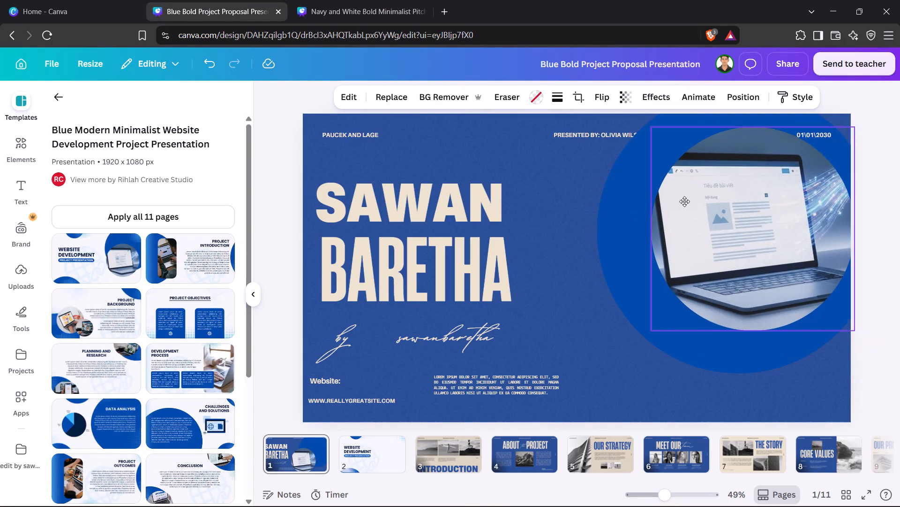
pyautogui.moveTo(684, 201); pyautogui.dragTo(684, 200)
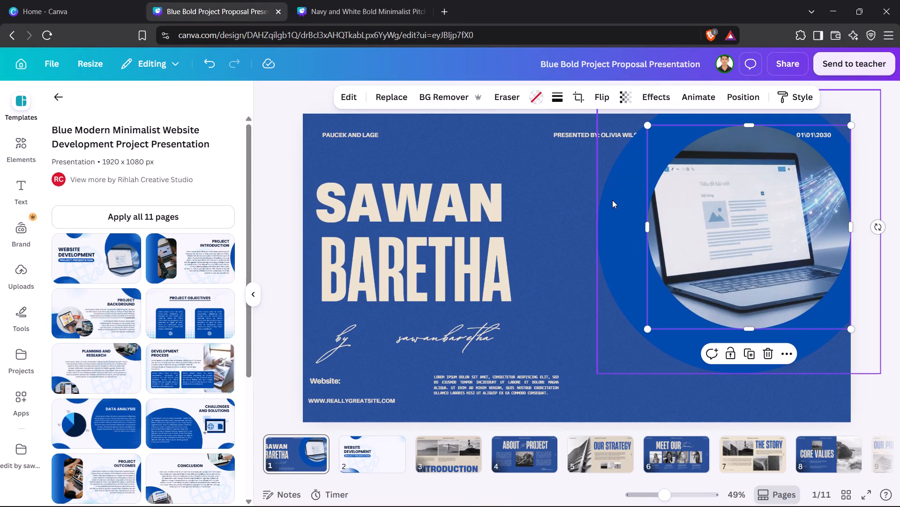
# Shrink the blue circle slightly and position it behind the laptop photo so it forms a ring around it.
pyautogui.click(612, 200)
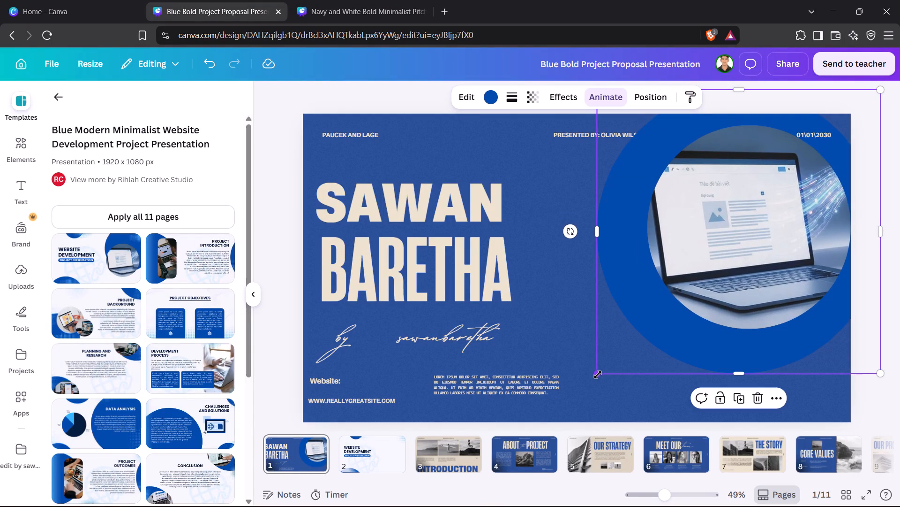
pyautogui.moveTo(598, 374); pyautogui.dragTo(646, 359)
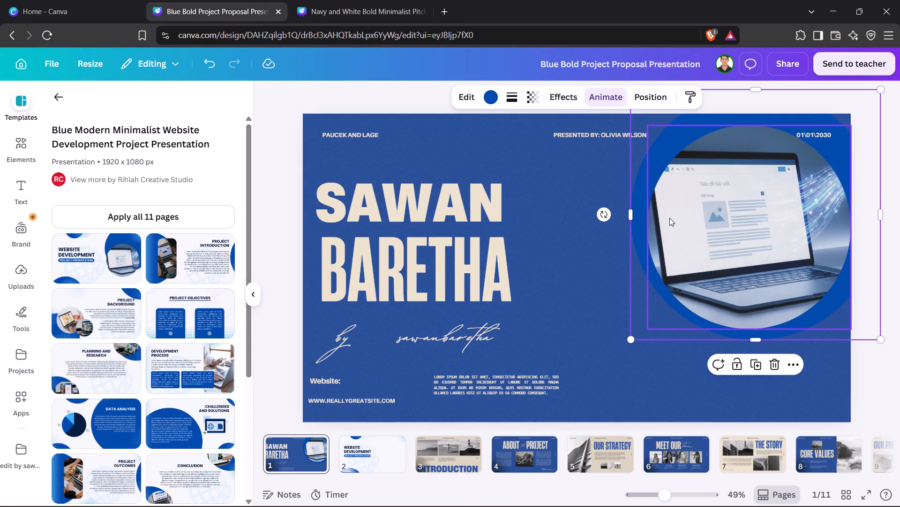
pyautogui.click(629, 223)
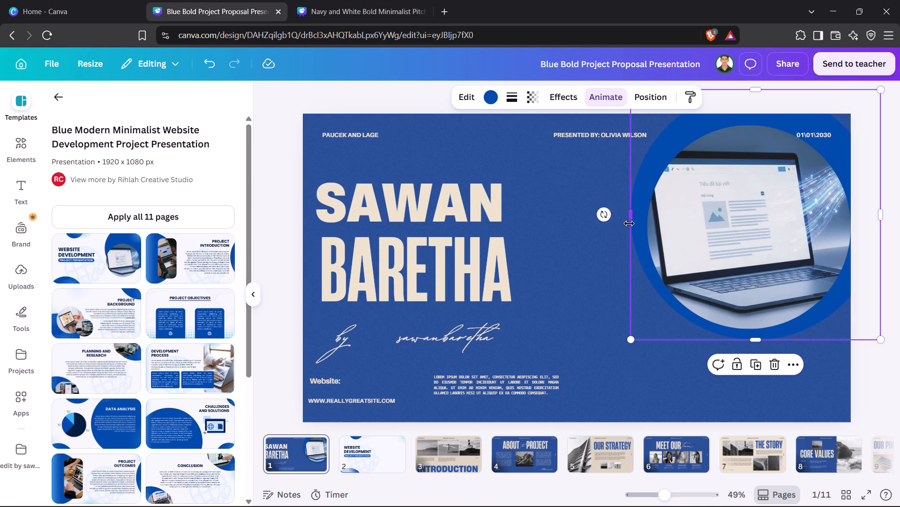
pyautogui.moveTo(639, 199); pyautogui.dragTo(641, 223)
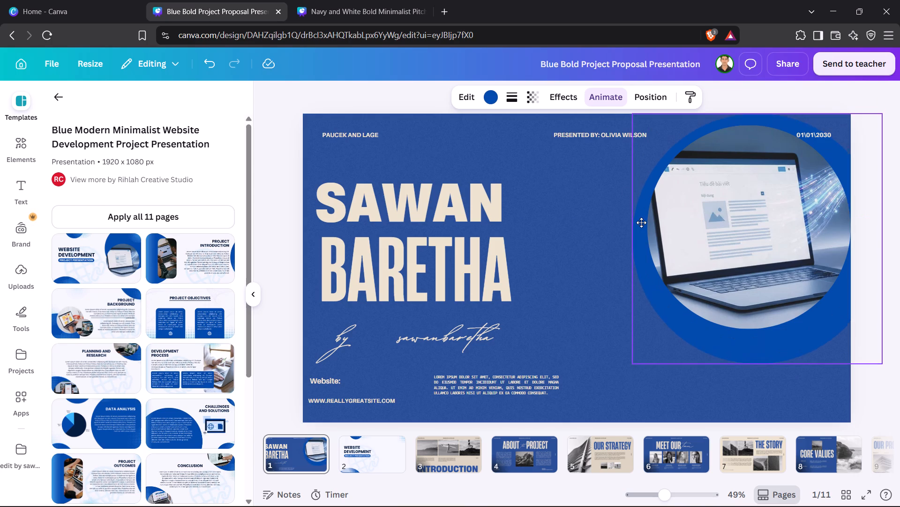
pyautogui.moveTo(641, 223); pyautogui.dragTo(629, 210)
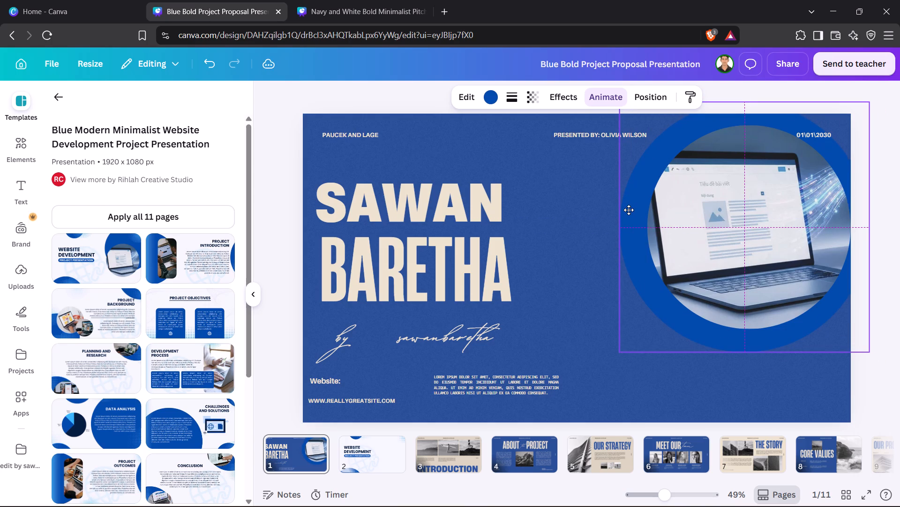
pyautogui.moveTo(629, 210); pyautogui.dragTo(630, 210)
pyautogui.click(586, 194)
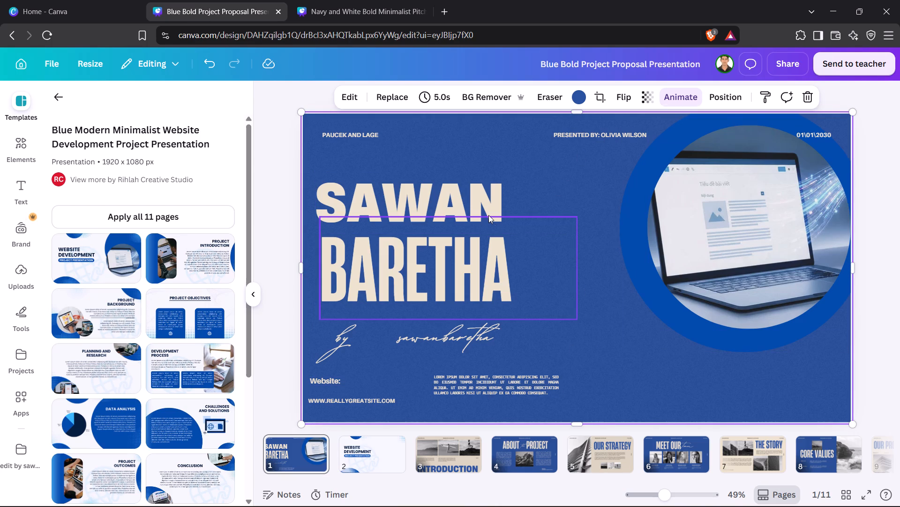
# Move the blue halftone dot pattern from the bottom of the Website Development page onto the cover, over the blue circle's left part.
pyautogui.click(402, 458)
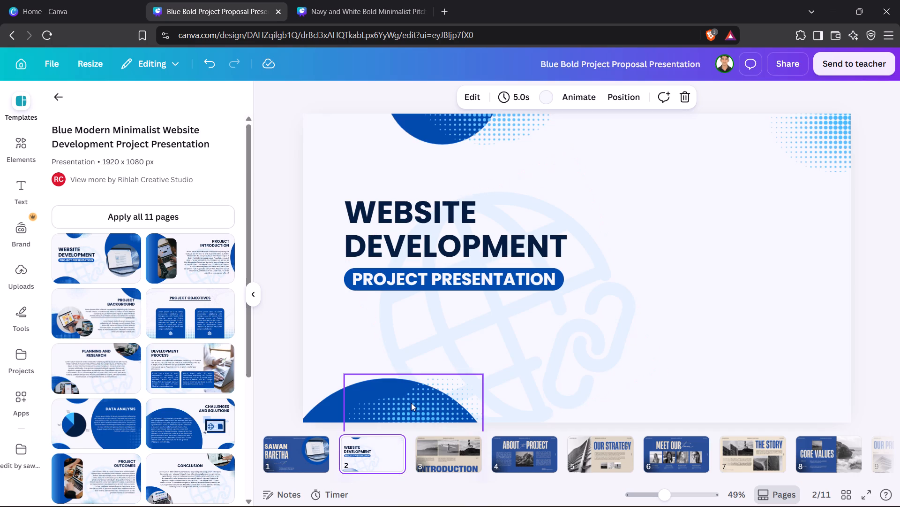
pyautogui.click(411, 403)
pyautogui.moveTo(411, 403); pyautogui.dragTo(298, 442)
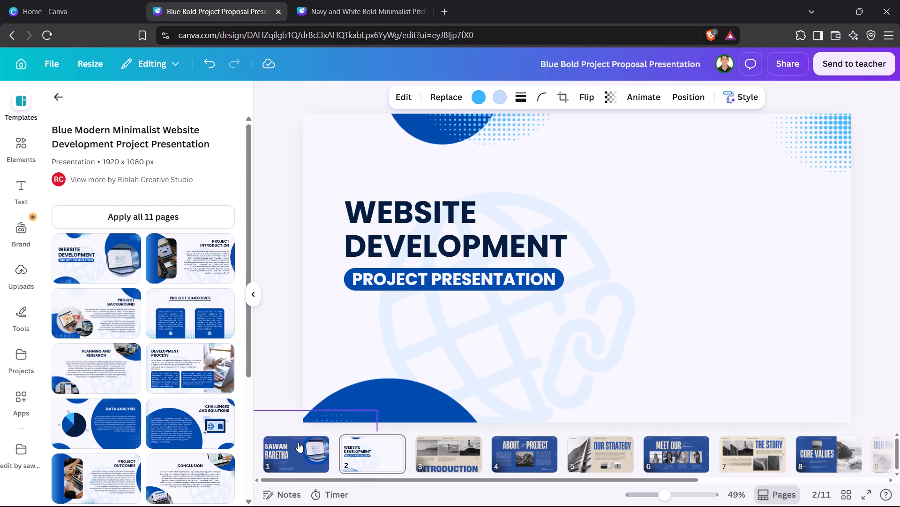
pyautogui.moveTo(298, 442); pyautogui.dragTo(407, 398)
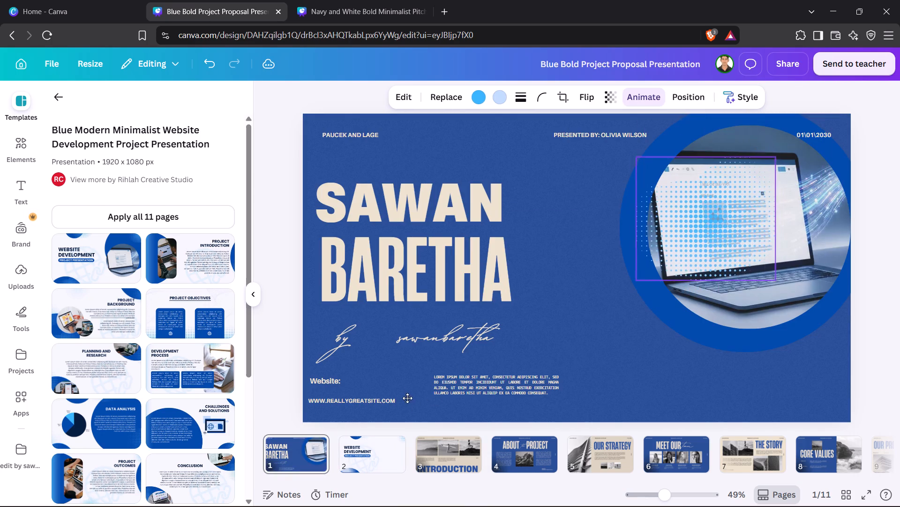
pyautogui.moveTo(407, 398); pyautogui.dragTo(388, 351)
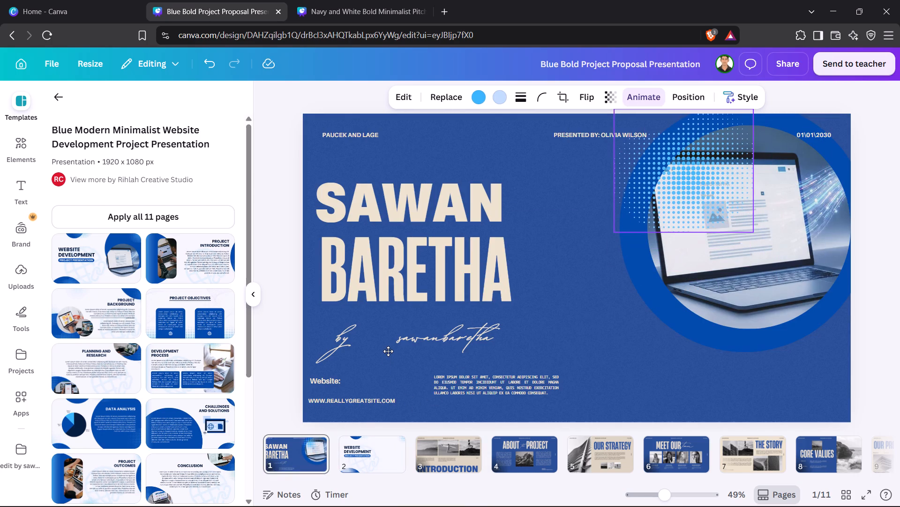
pyautogui.moveTo(388, 351); pyautogui.dragTo(485, 303)
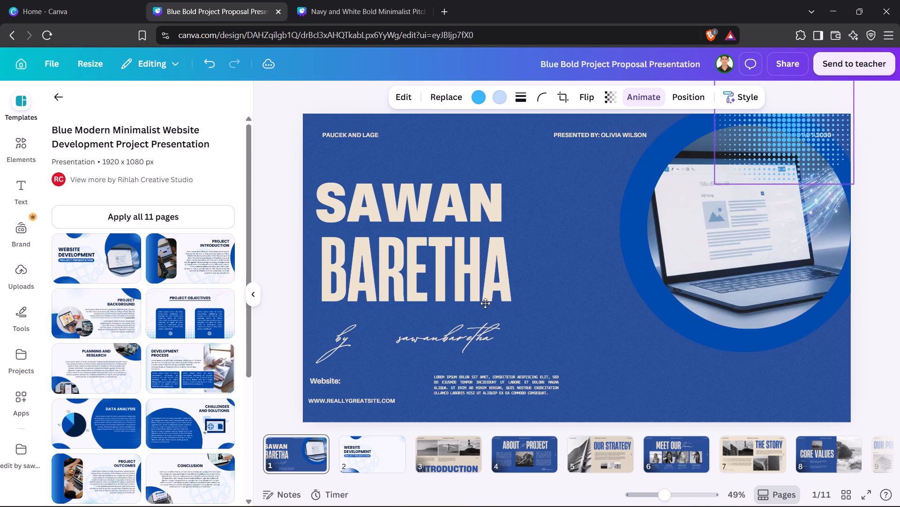
pyautogui.moveTo(485, 303); pyautogui.dragTo(416, 441)
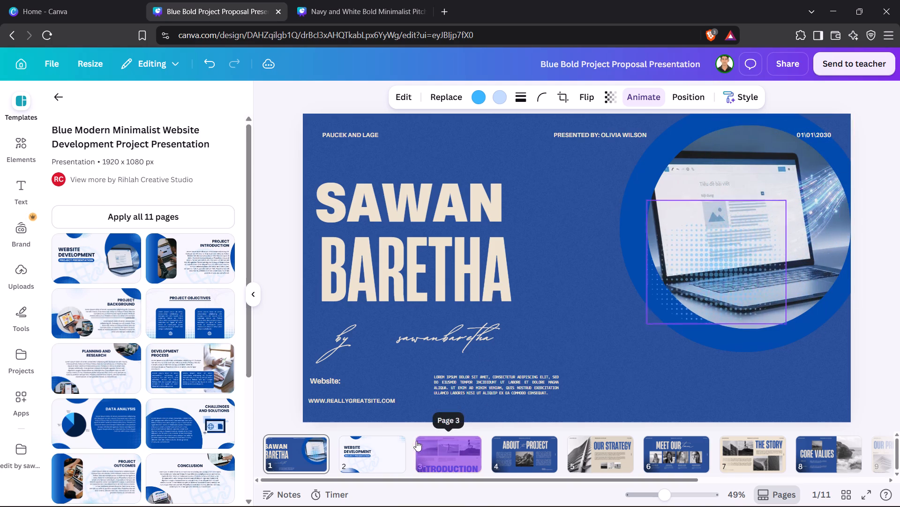
pyautogui.moveTo(416, 441); pyautogui.dragTo(393, 416)
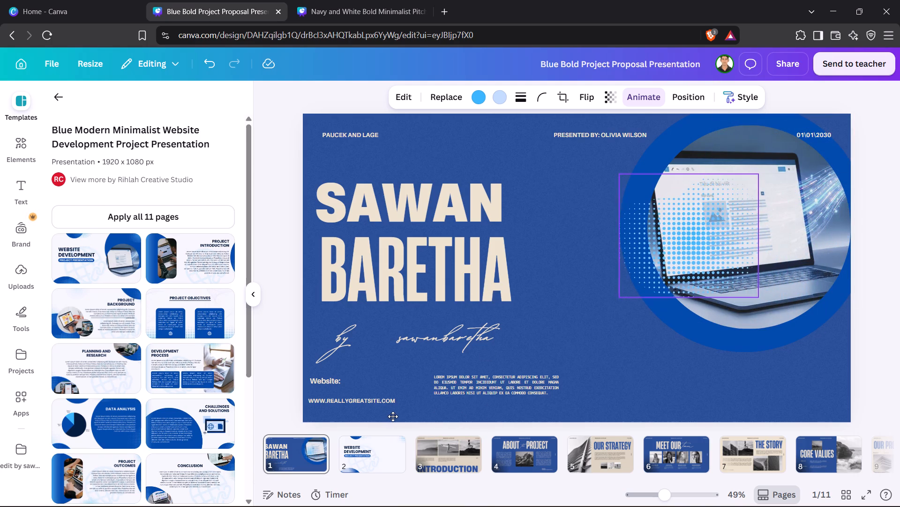
pyautogui.moveTo(393, 416); pyautogui.dragTo(392, 418)
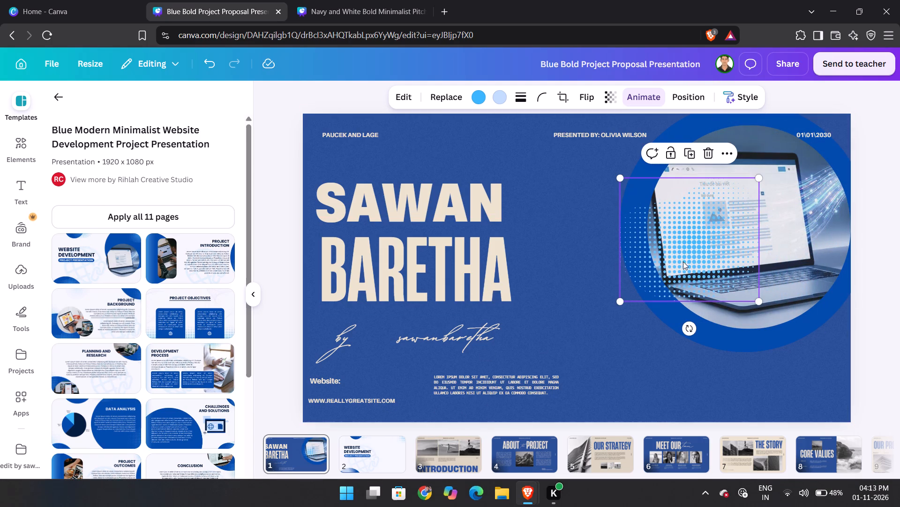
# Send the dot pattern backward behind the laptop photo and place it along the blue circle's upper-left edge.
pyautogui.rightClick(684, 261)
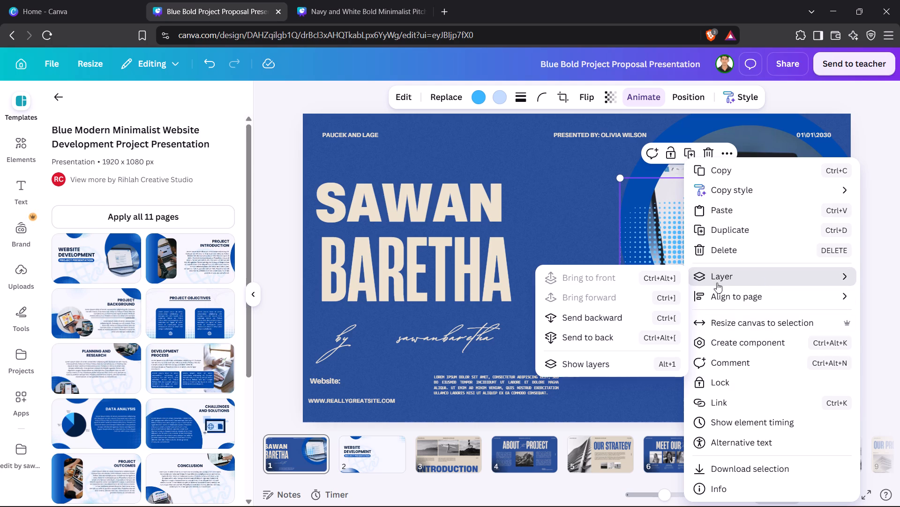
pyautogui.click(633, 324)
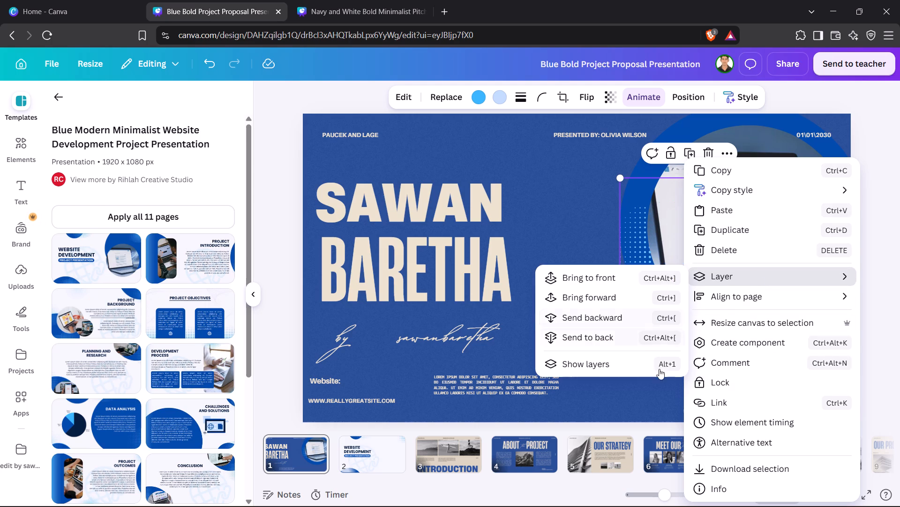
pyautogui.click(640, 395)
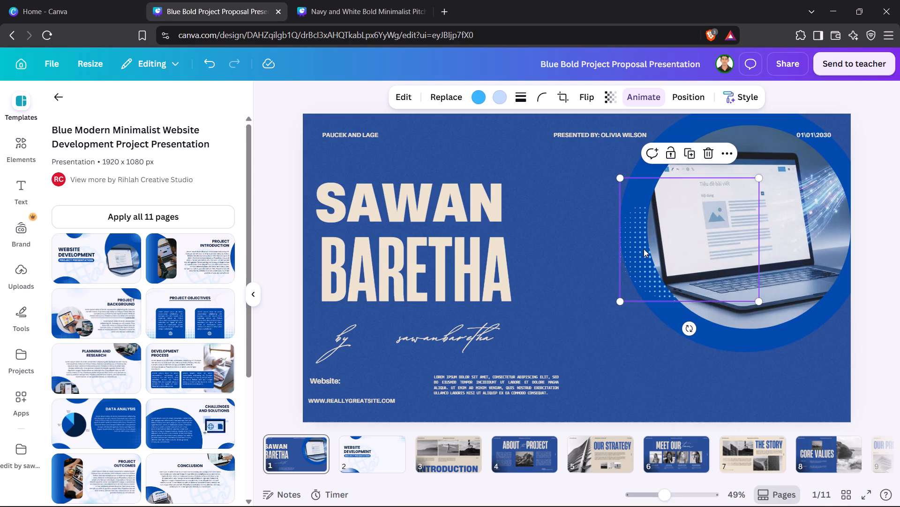
pyautogui.moveTo(644, 249); pyautogui.dragTo(641, 194)
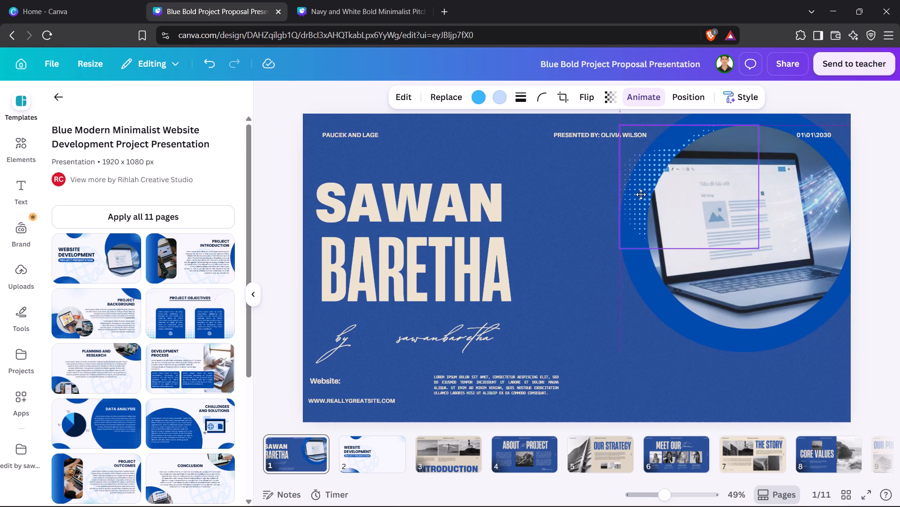
pyautogui.moveTo(641, 194); pyautogui.dragTo(635, 201)
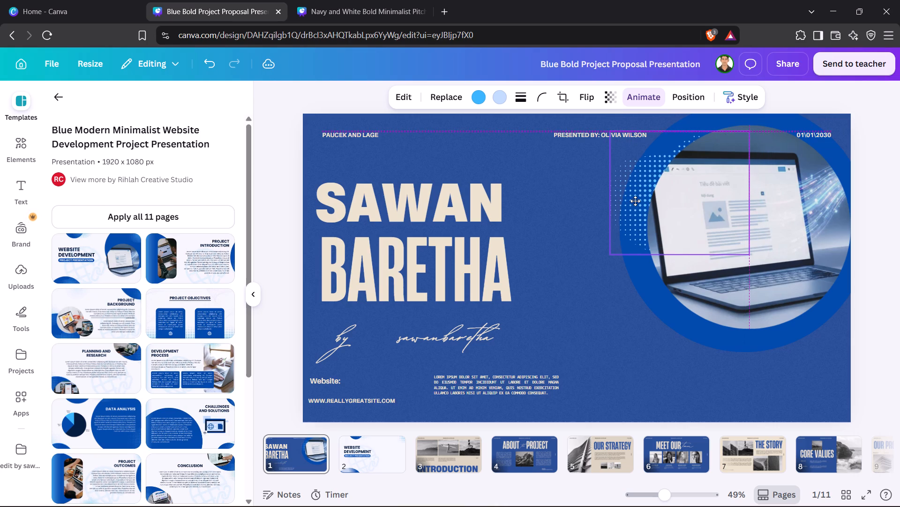
pyautogui.moveTo(635, 201); pyautogui.dragTo(652, 199)
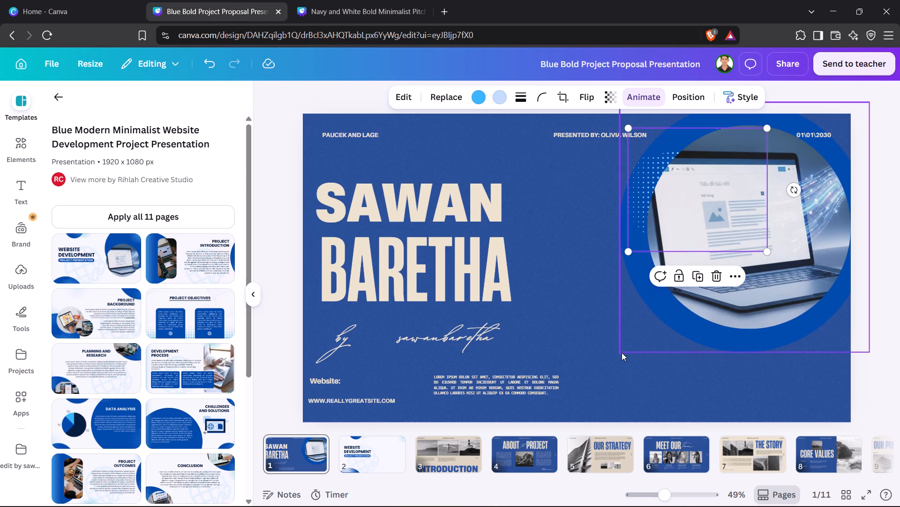
pyautogui.click(624, 360)
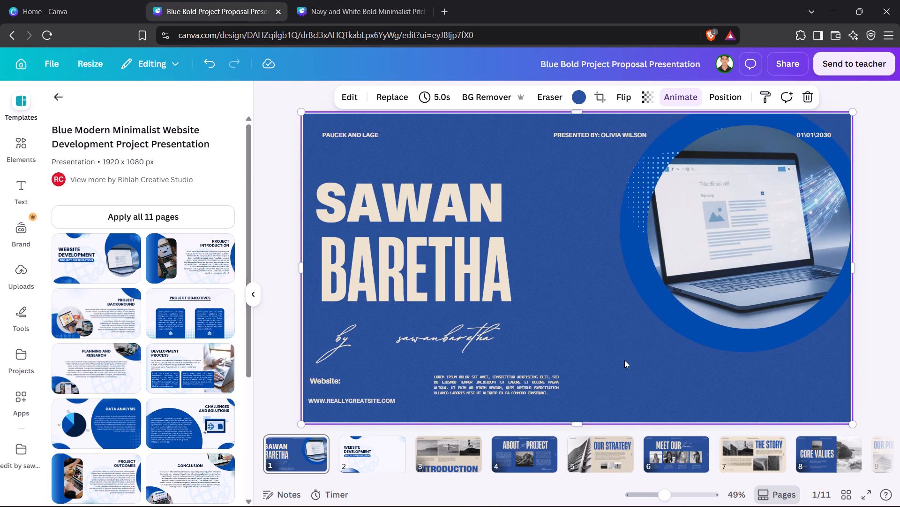
# Cut the blue circle at the bottom of the Website Development page and return to the cover page.
pyautogui.click(366, 456)
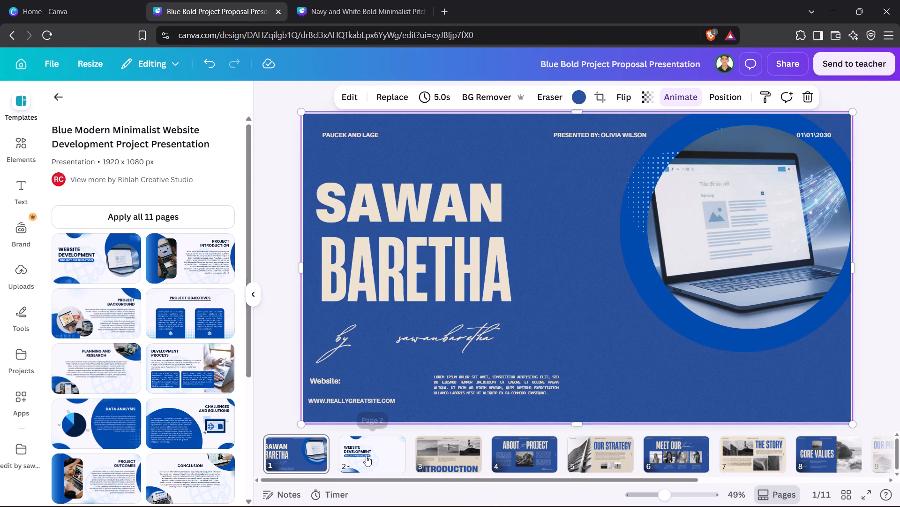
pyautogui.moveTo(394, 406); pyautogui.dragTo(639, 202)
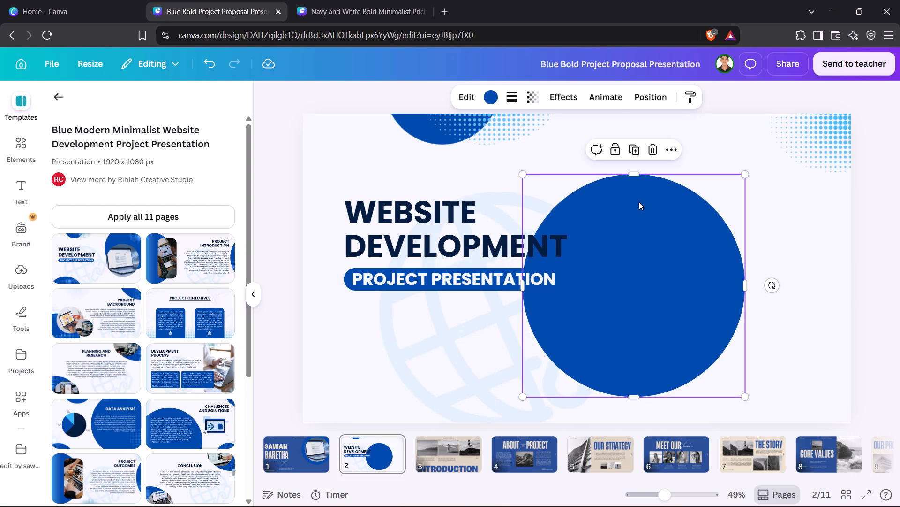
pyautogui.hotkey('ctrl', 'x')
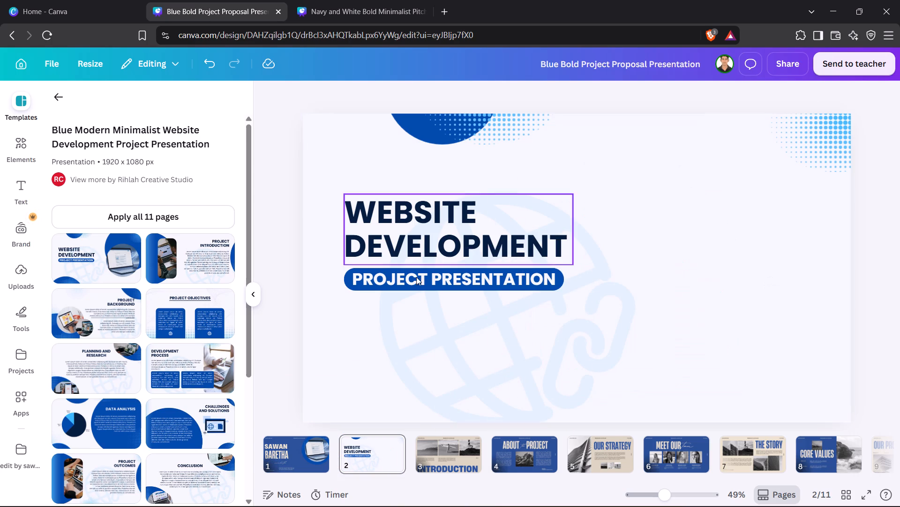
pyautogui.click(301, 456)
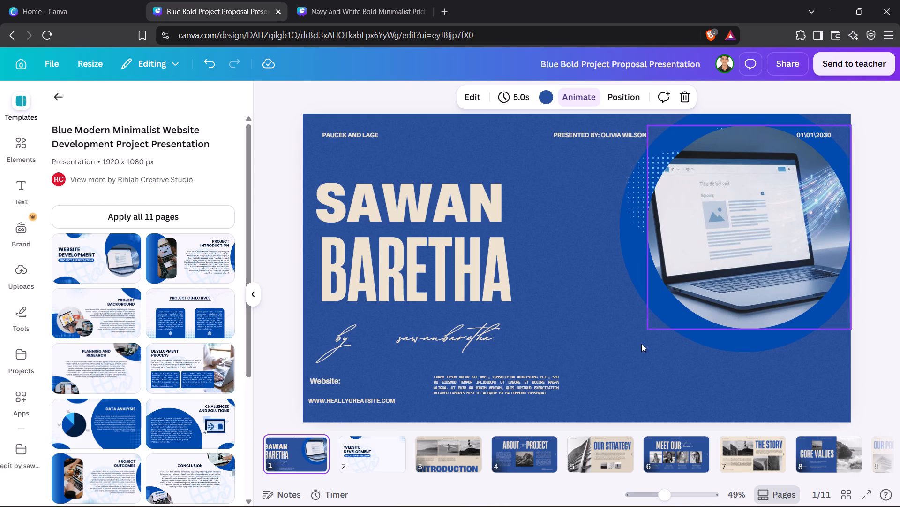
# Move the WEBSITE DEVELOPMENT heading, PROJECT PRESENTATION label and globe graphic together from page 2 onto the cover page.
pyautogui.click(375, 456)
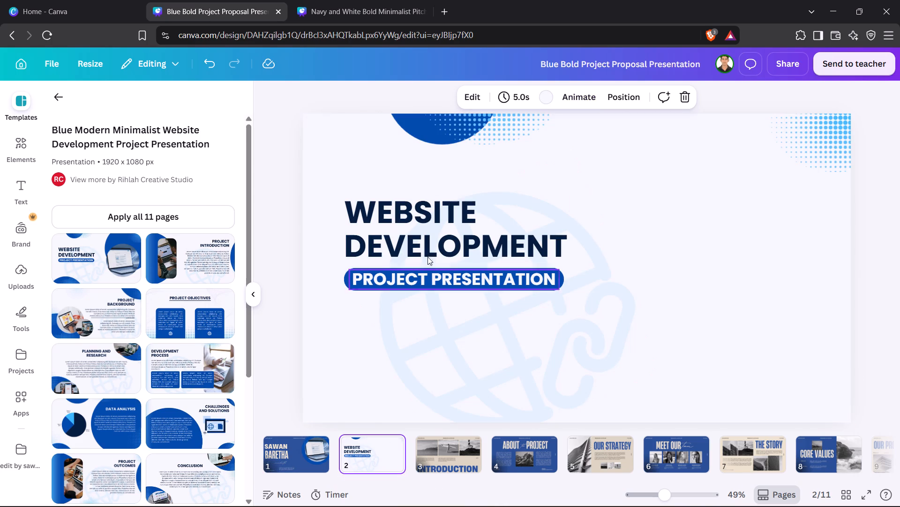
pyautogui.doubleClick(541, 321)
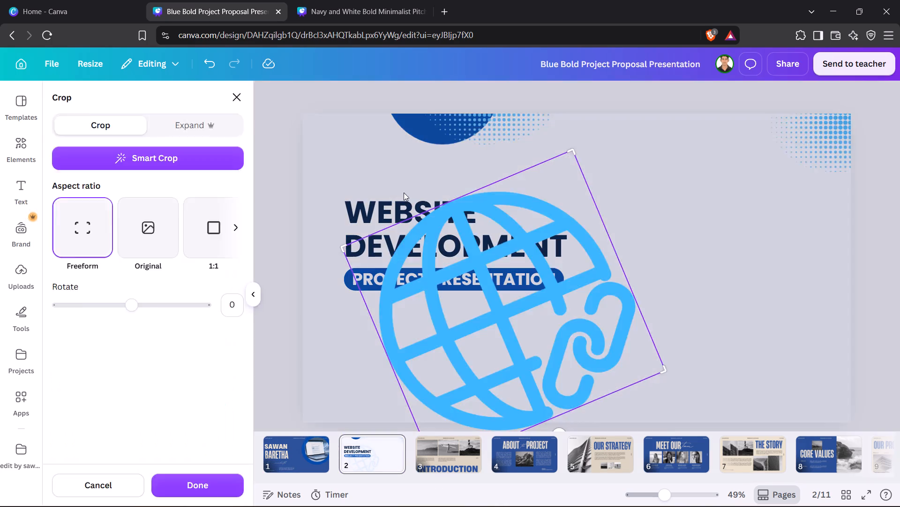
pyautogui.moveTo(347, 174); pyautogui.dragTo(536, 309)
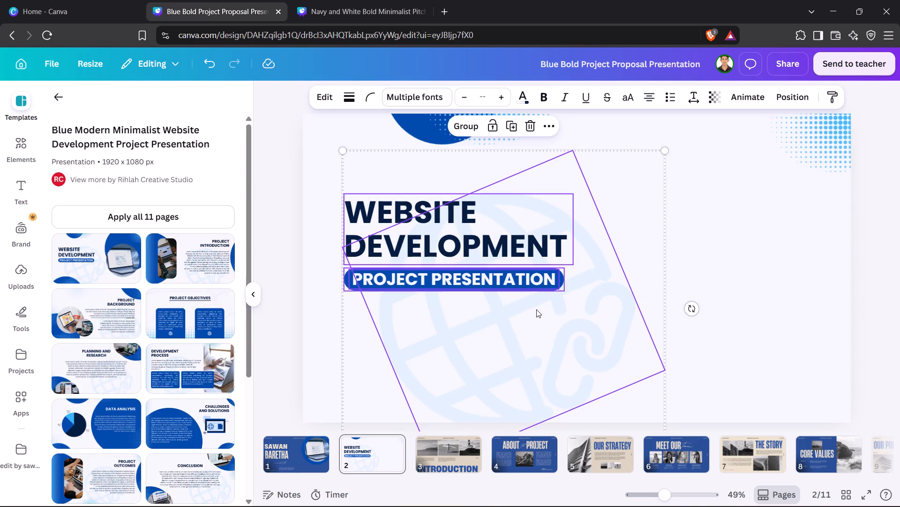
pyautogui.hotkey('ctrl', 'x')
pyautogui.click(293, 453)
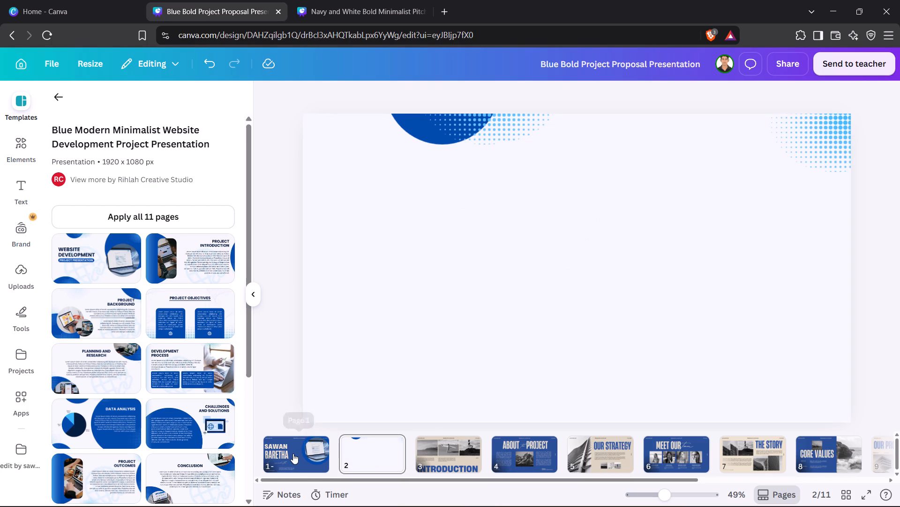
pyautogui.hotkey('ctrl', 'v')
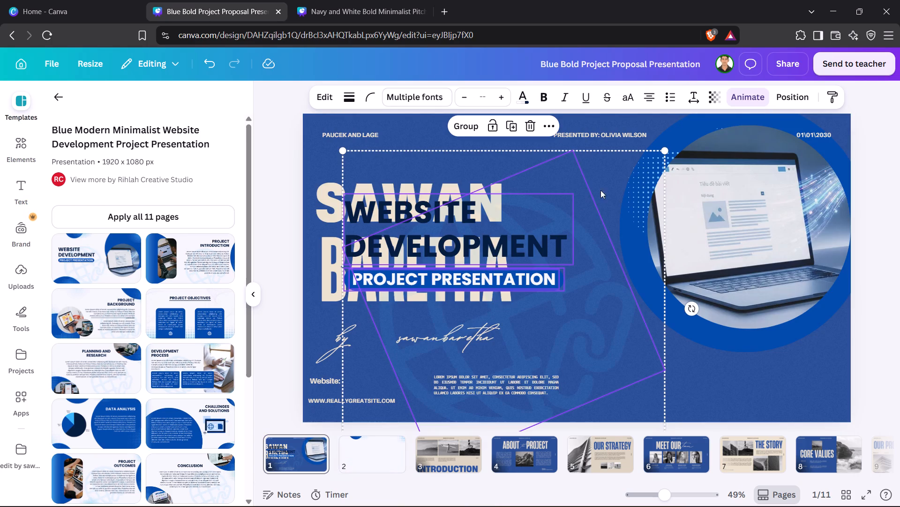
# Shrink the pasted heading, label and globe graphic together and place them in the cover's lower-right corner, below the laptop photo.
pyautogui.moveTo(666, 150); pyautogui.dragTo(517, 295)
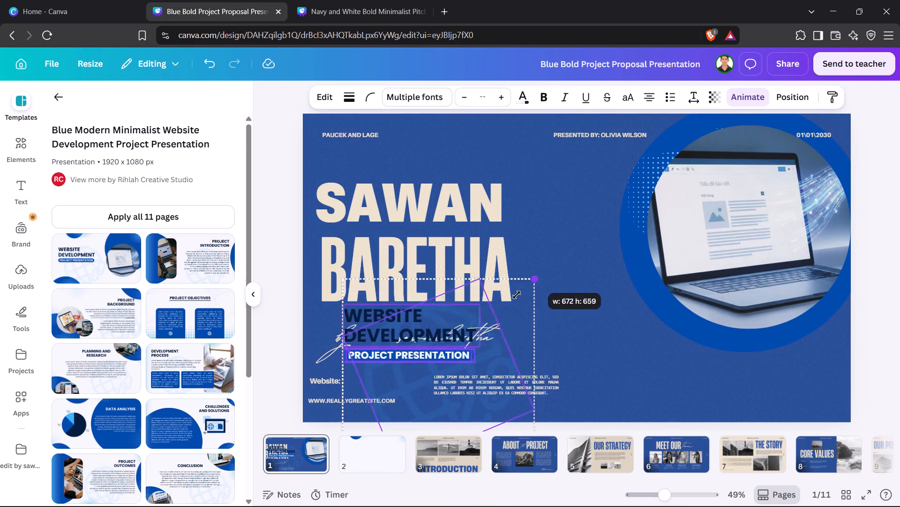
pyautogui.moveTo(517, 295); pyautogui.dragTo(498, 315)
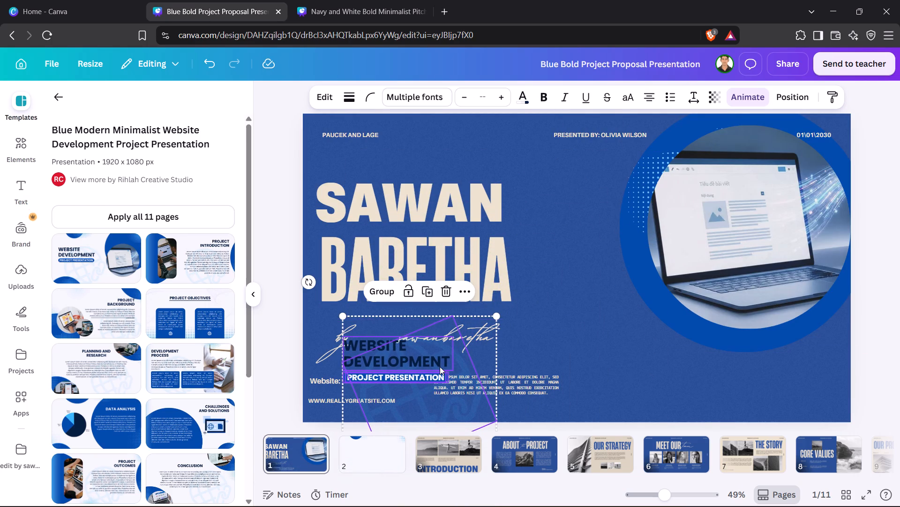
pyautogui.moveTo(440, 367); pyautogui.dragTo(801, 369)
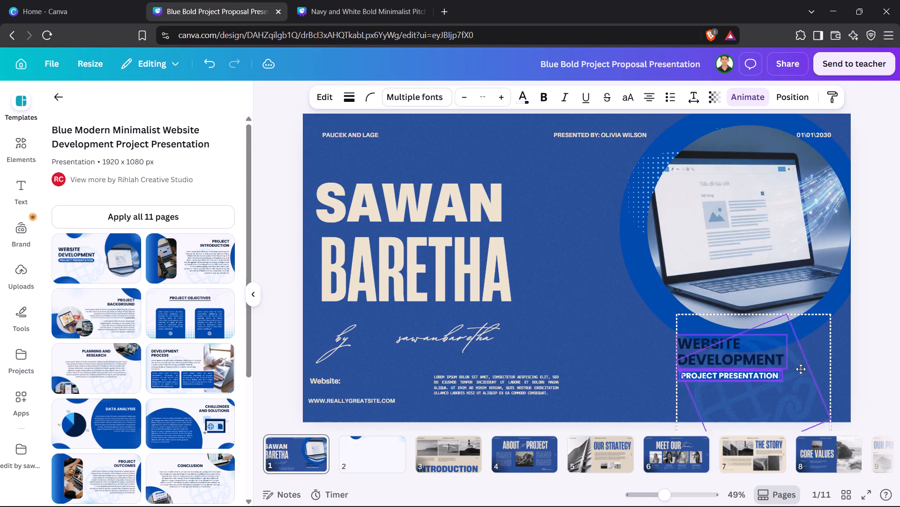
pyautogui.moveTo(801, 369); pyautogui.dragTo(816, 392)
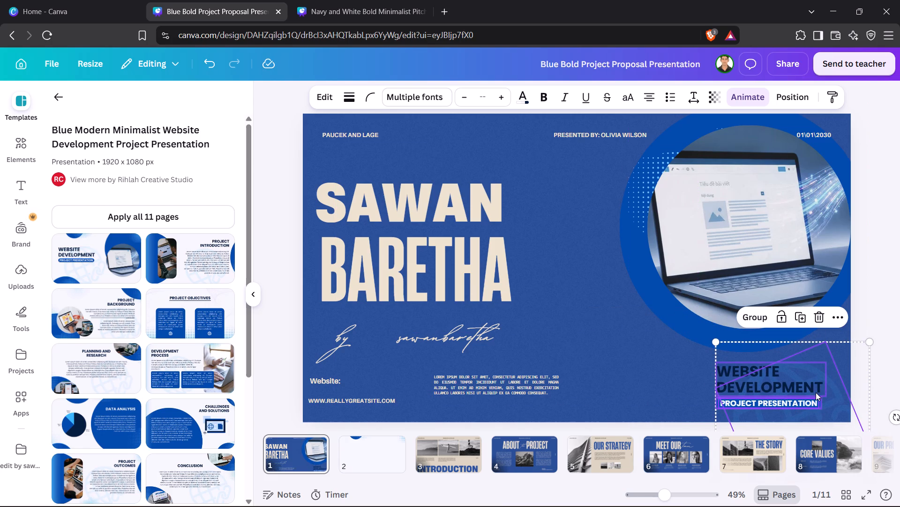
pyautogui.click(662, 353)
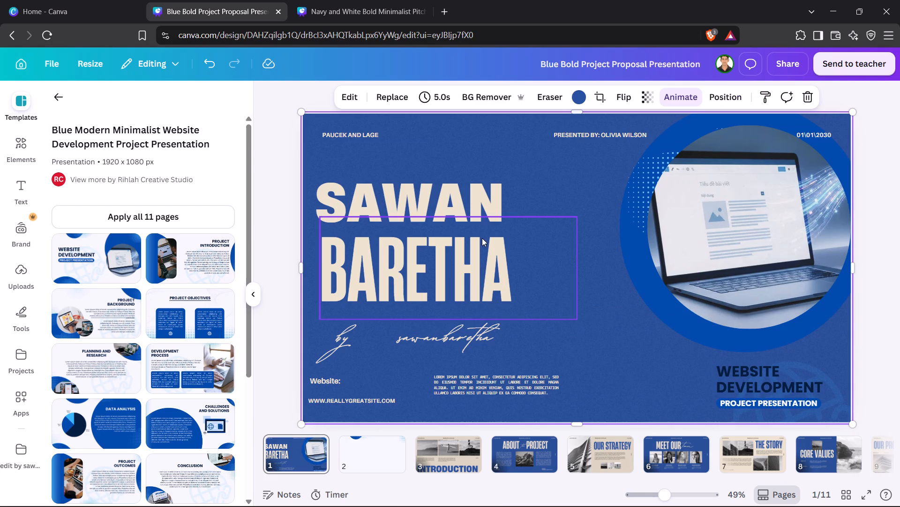
# Recolour the WEBSITE DEVELOPMENT heading on the cover to the beige used for the presenter's name.
pyautogui.click(480, 269)
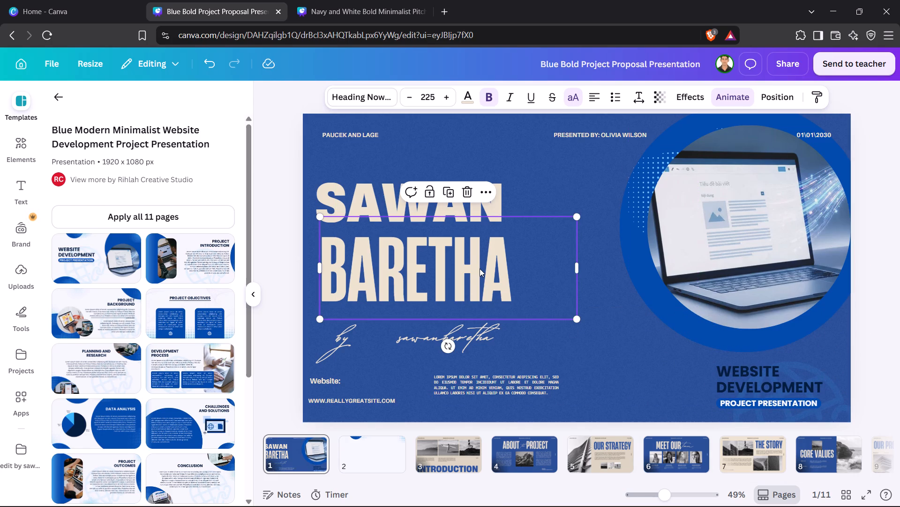
pyautogui.doubleClick(480, 269)
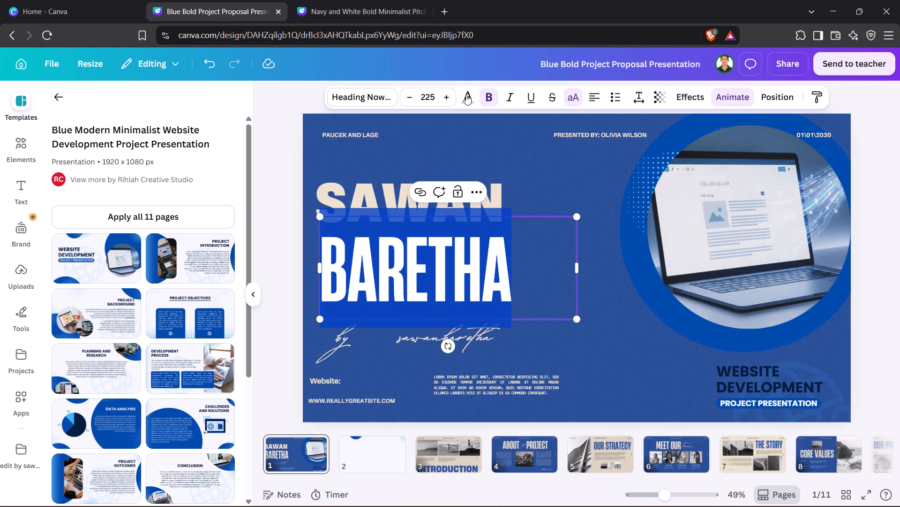
pyautogui.click(466, 100)
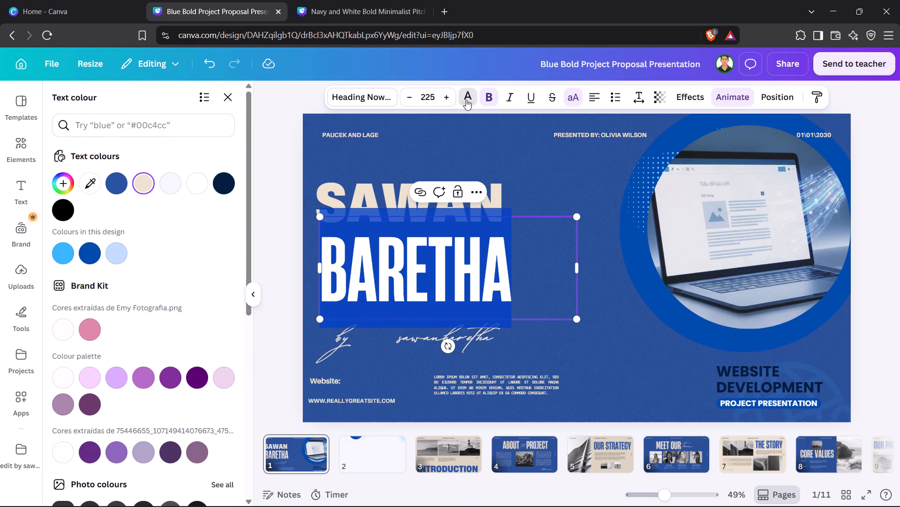
pyautogui.click(739, 382)
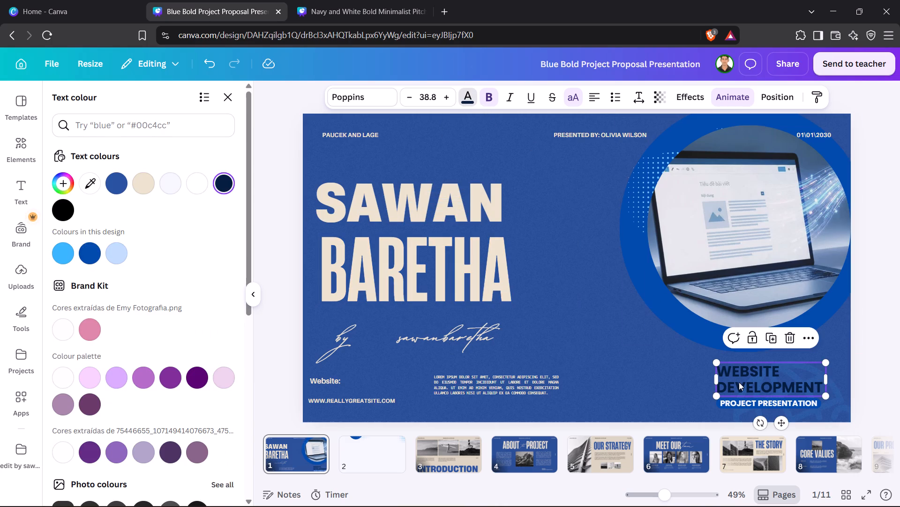
pyautogui.click(149, 186)
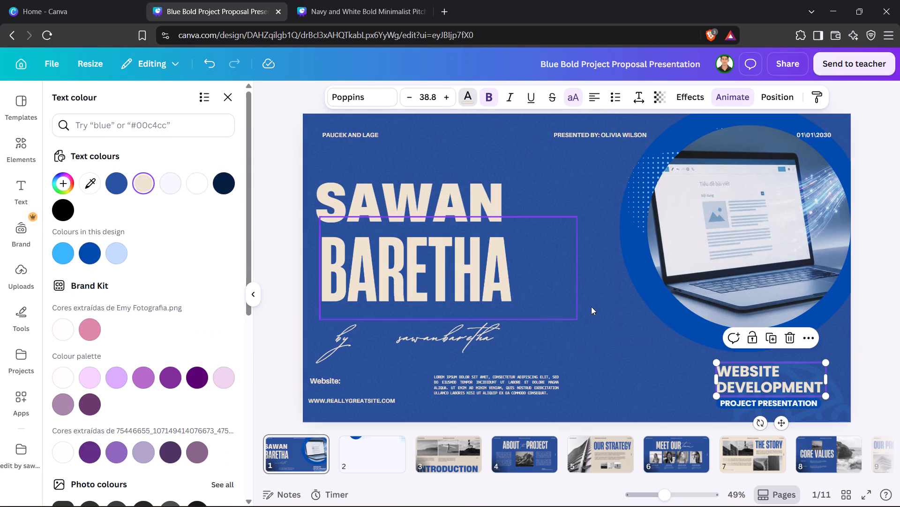
pyautogui.click(617, 354)
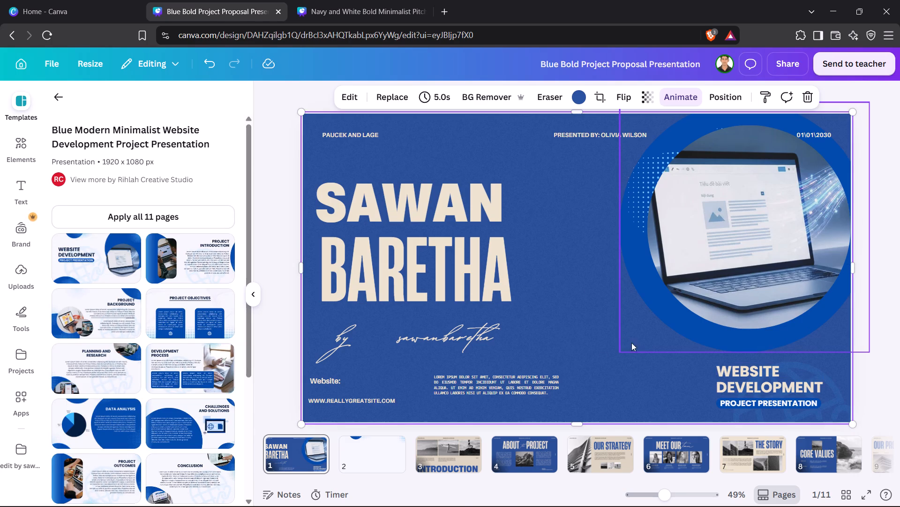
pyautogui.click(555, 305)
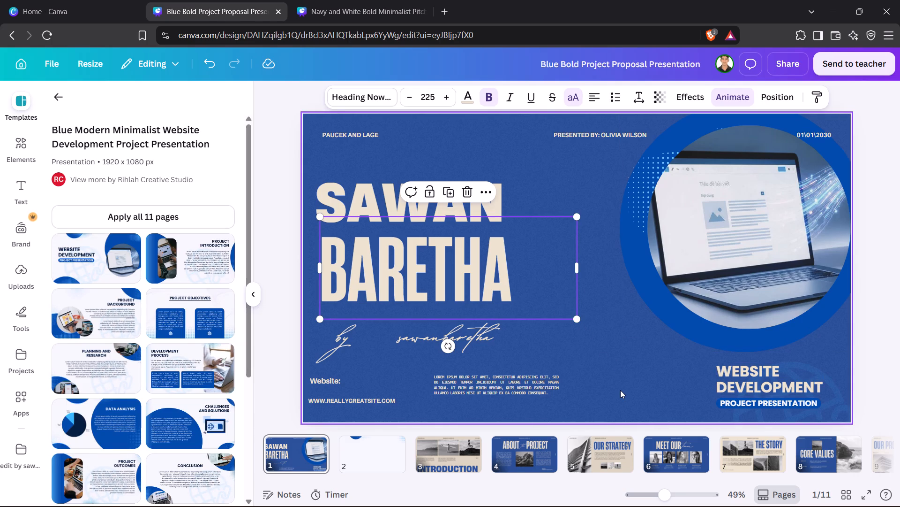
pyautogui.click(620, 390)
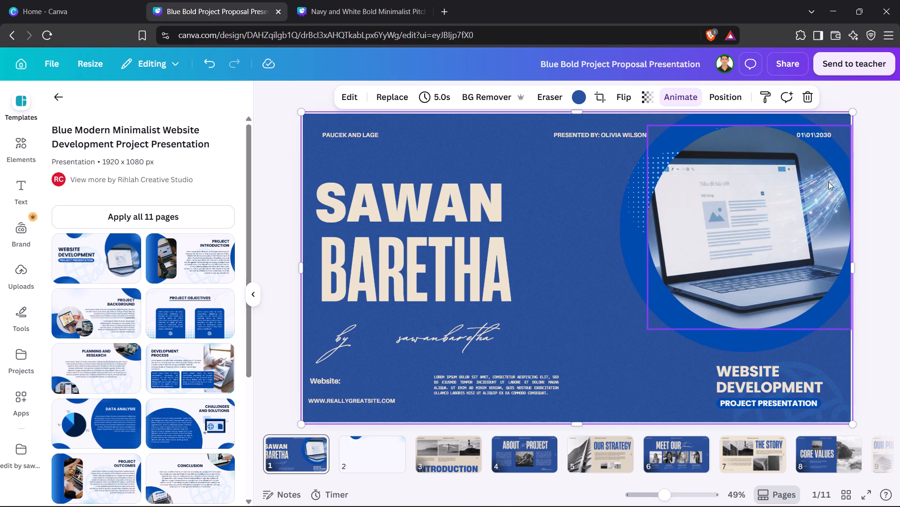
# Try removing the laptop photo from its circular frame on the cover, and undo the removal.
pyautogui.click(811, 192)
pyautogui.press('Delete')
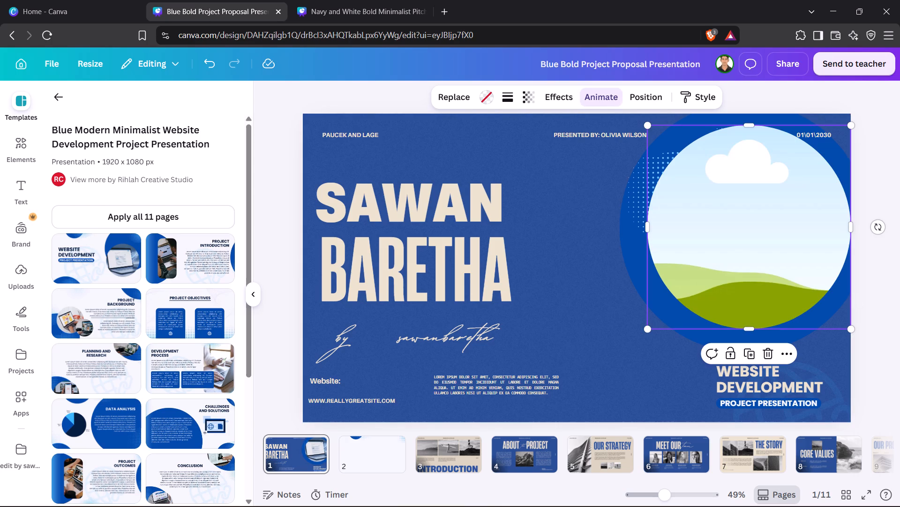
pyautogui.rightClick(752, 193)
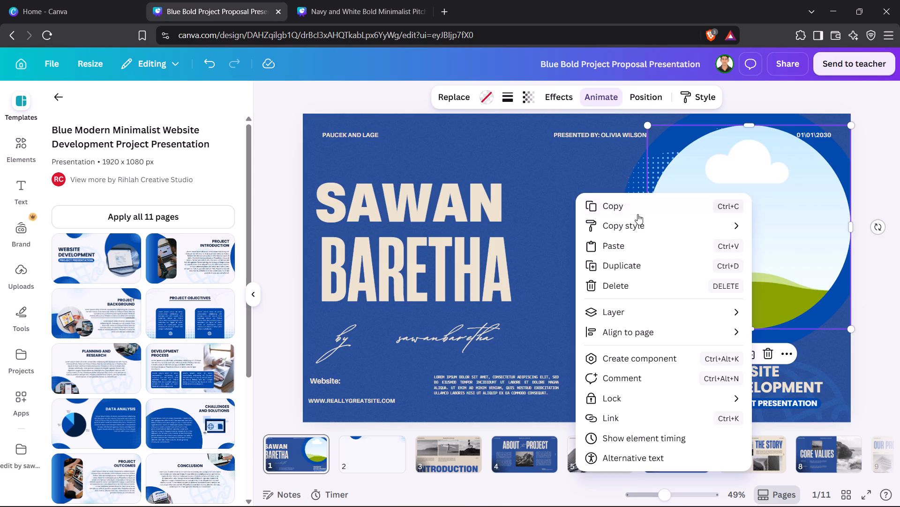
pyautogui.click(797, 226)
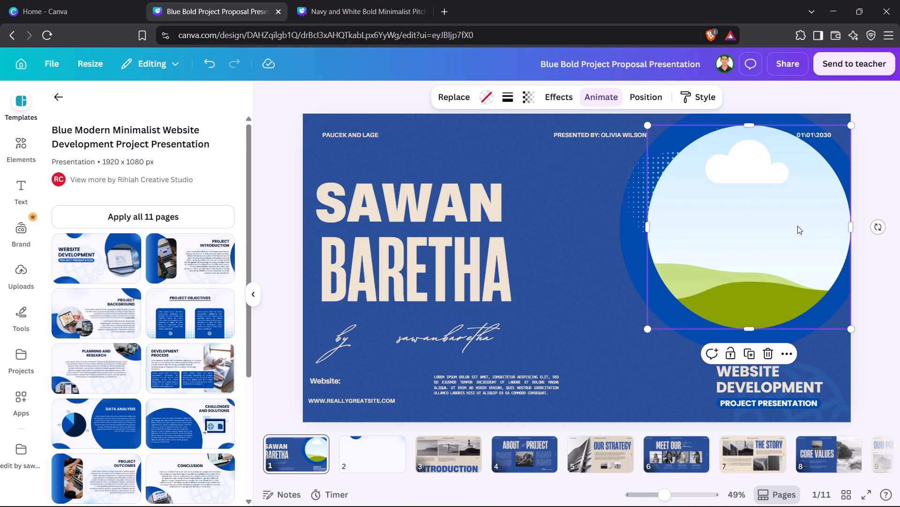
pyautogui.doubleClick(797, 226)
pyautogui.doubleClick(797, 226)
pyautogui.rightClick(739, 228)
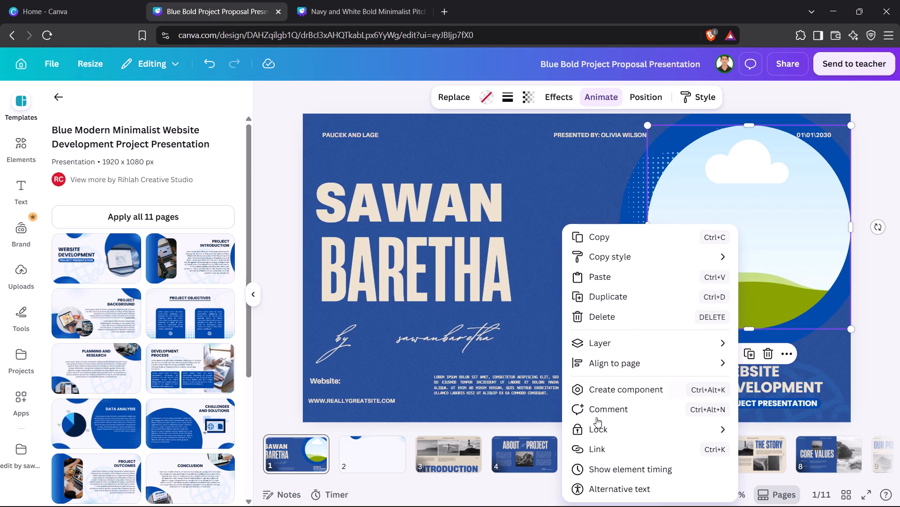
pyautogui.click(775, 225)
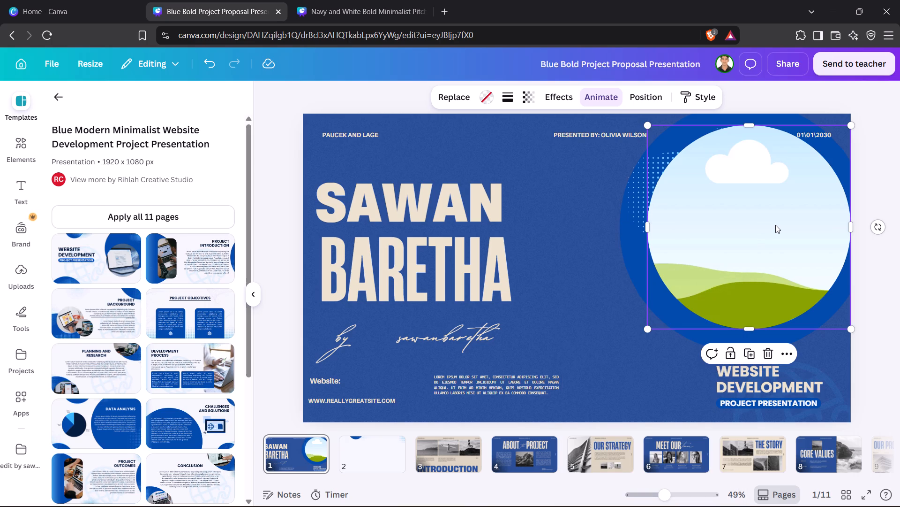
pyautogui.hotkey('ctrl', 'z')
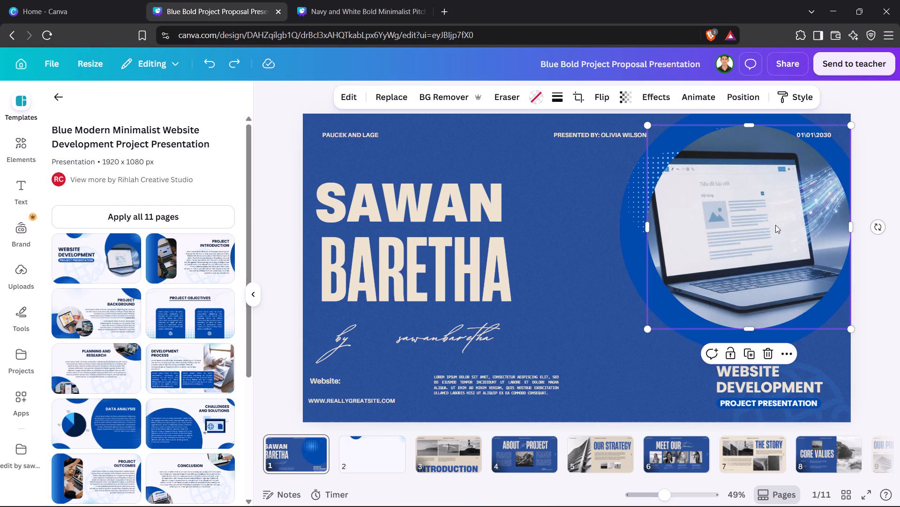
# Examine the laptop photo's crop, replacement and image-editing options, including the tools, style matches and filters.
pyautogui.rightClick(775, 225)
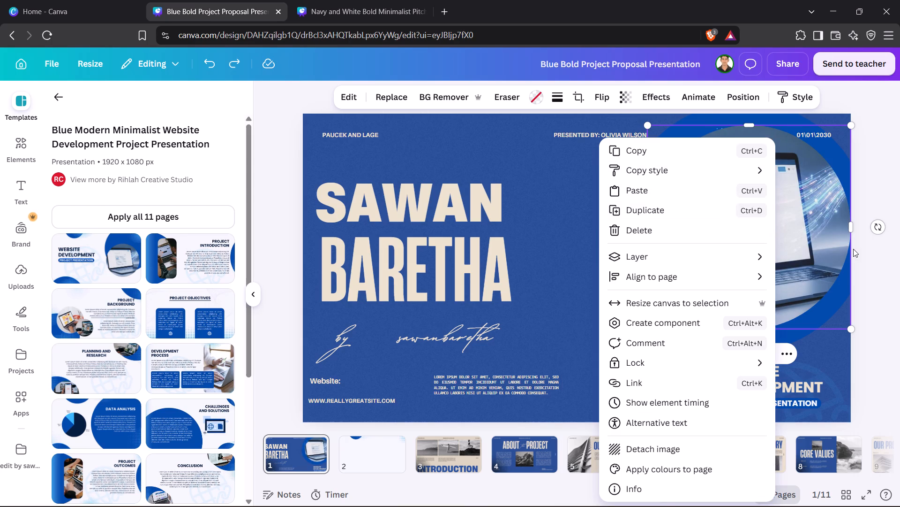
pyautogui.click(809, 253)
pyautogui.click(809, 253)
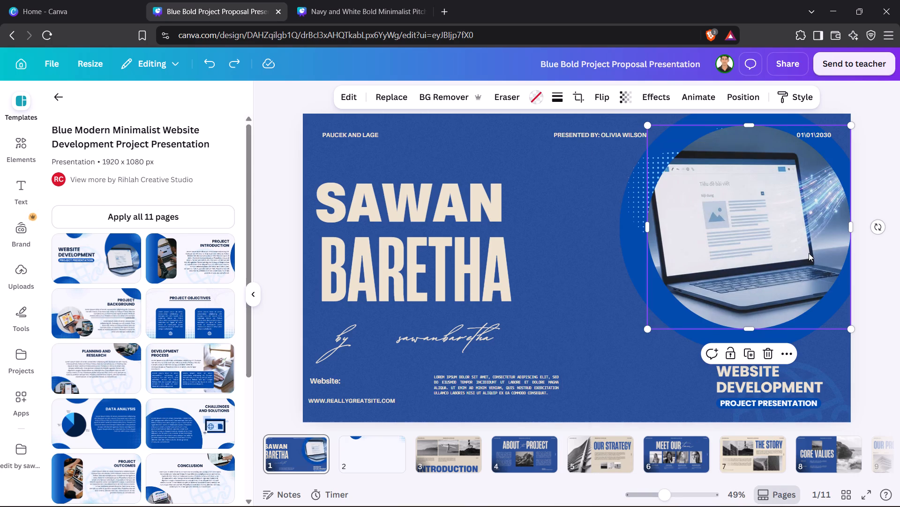
pyautogui.click(64, 102)
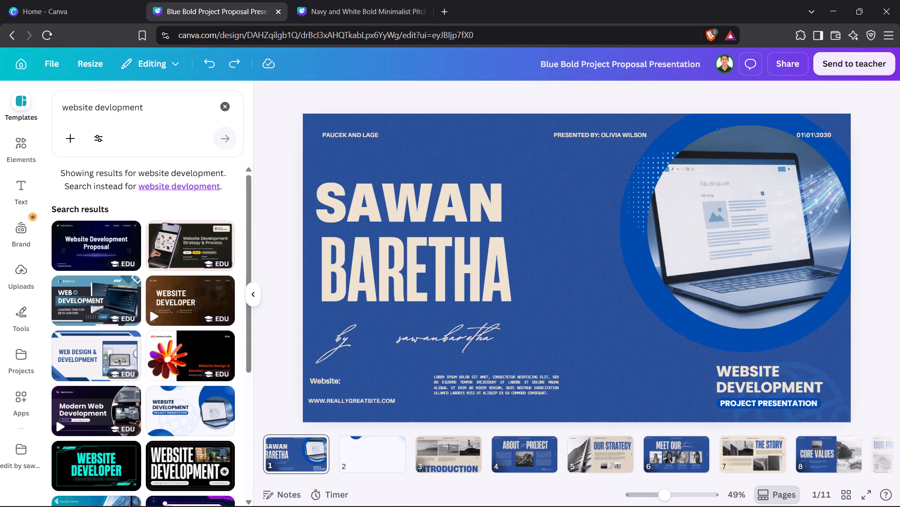
pyautogui.doubleClick(707, 204)
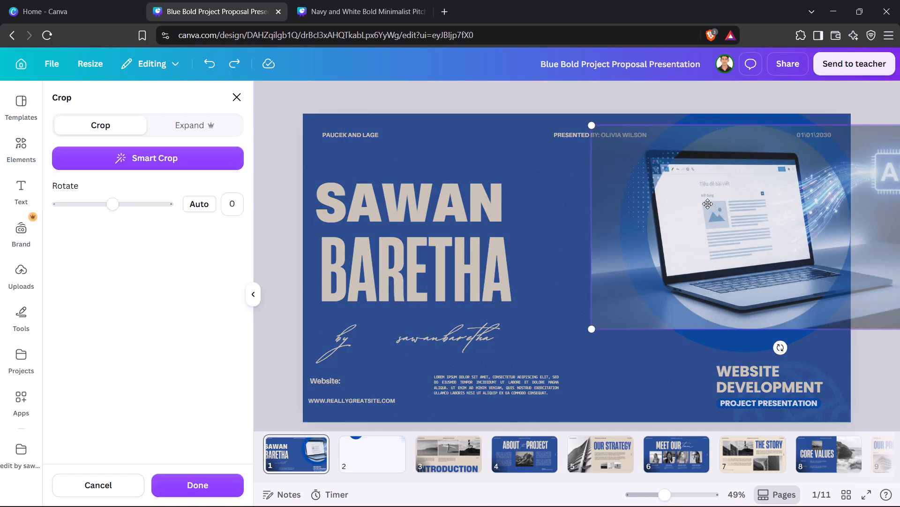
pyautogui.click(707, 204)
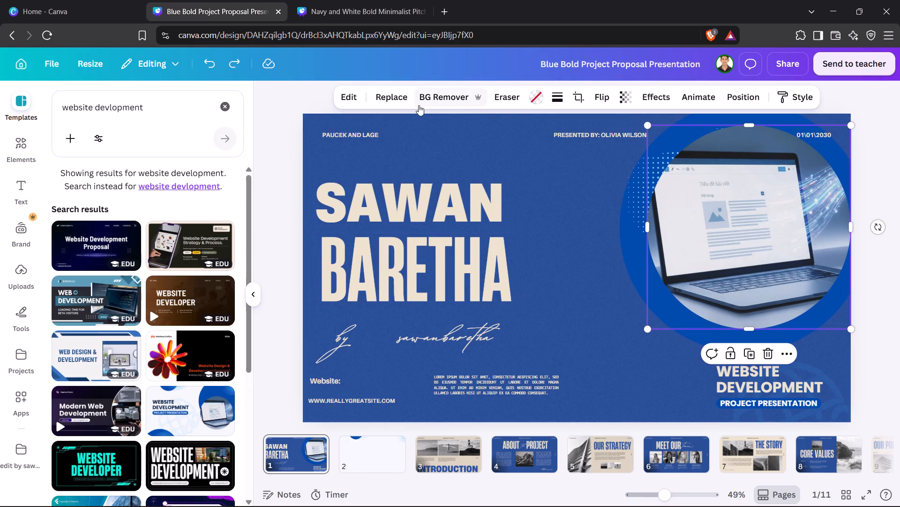
pyautogui.click(400, 102)
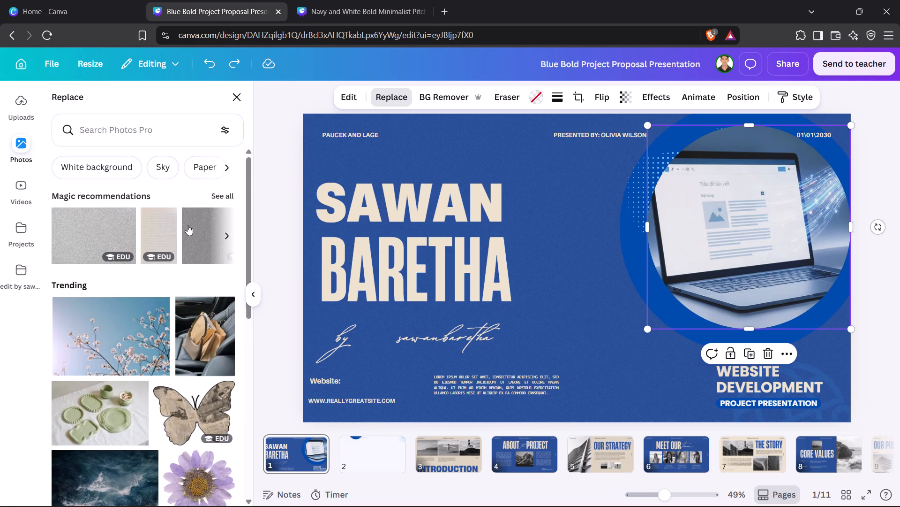
pyautogui.scroll(-6, 155, 290)
pyautogui.scroll(7, 155, 290)
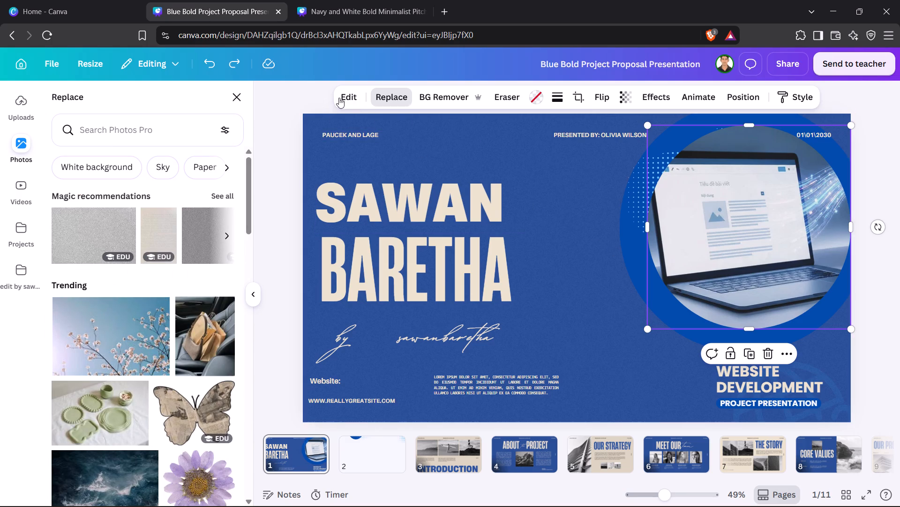
pyautogui.click(354, 99)
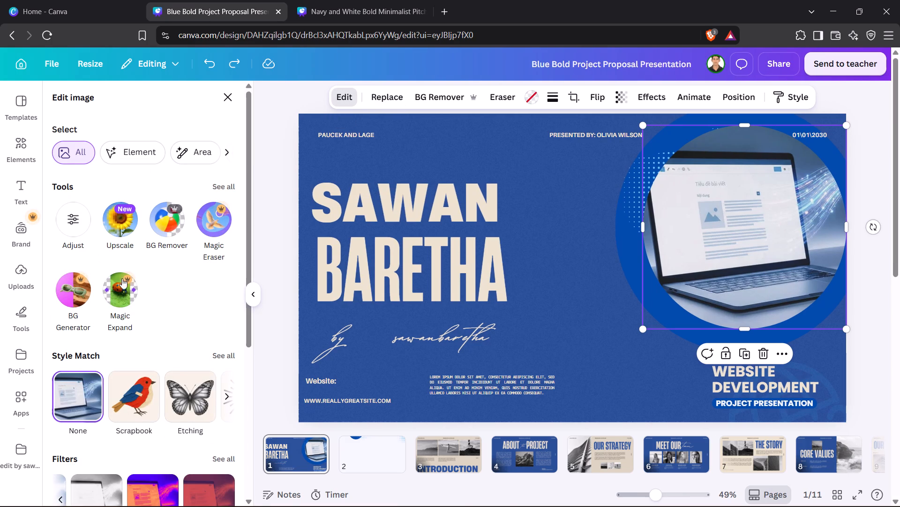
pyautogui.scroll(-4, 141, 336)
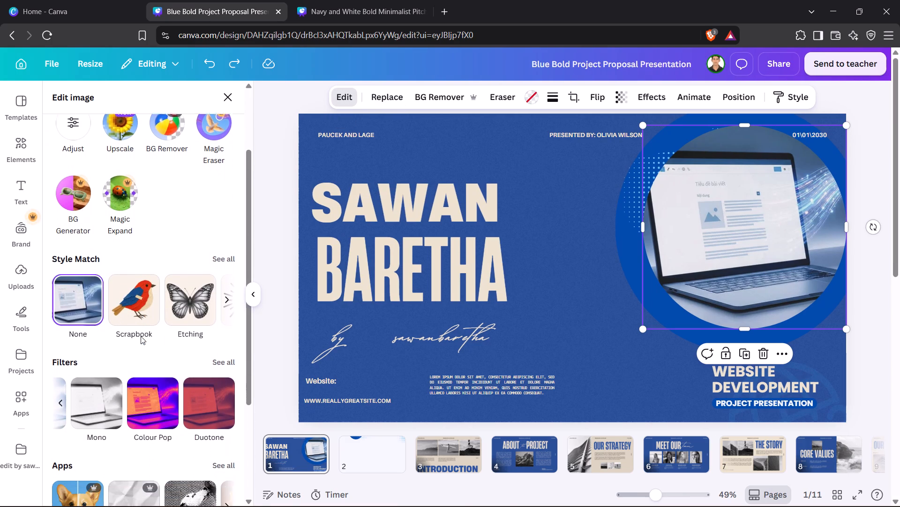
pyautogui.scroll(-1, 141, 336)
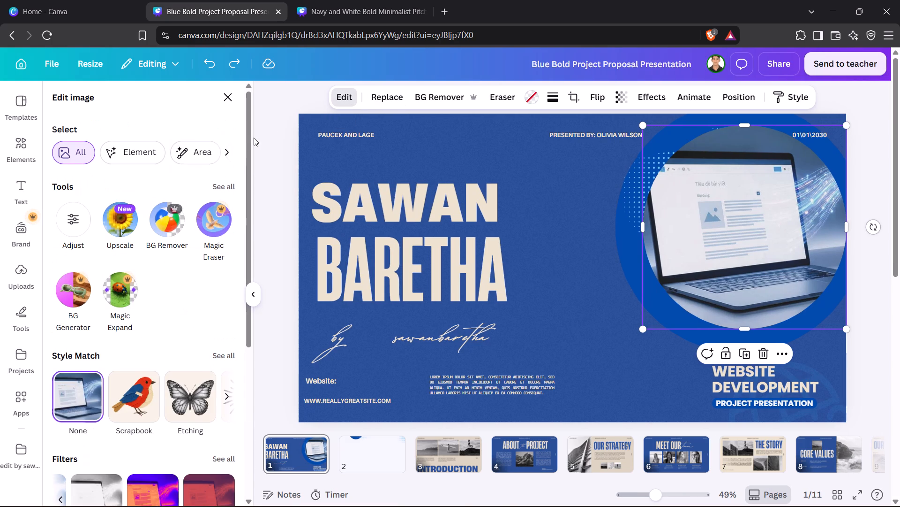
# Replace the laptop photo in the cover's circular frame with the "working on laptop" stock photo of hands typing on a black laptop.
pyautogui.click(388, 101)
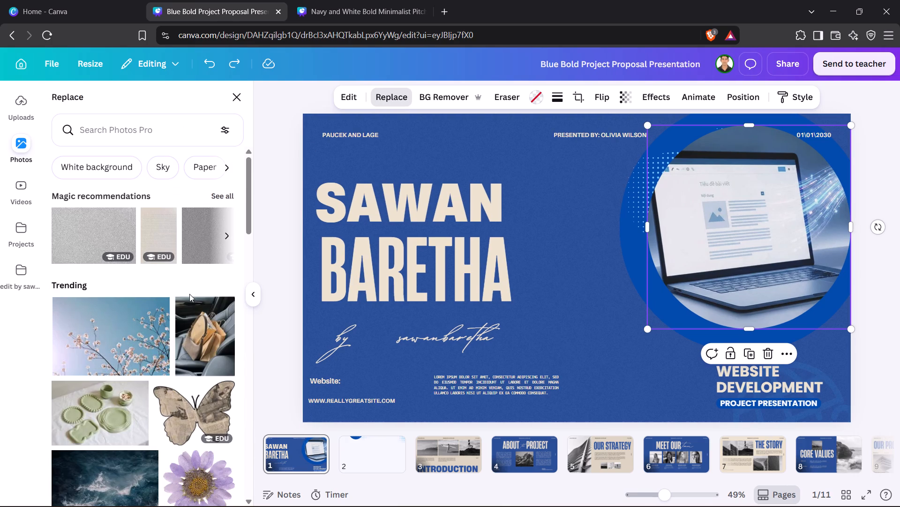
pyautogui.scroll(-6, 189, 294)
pyautogui.scroll(3, 189, 294)
pyautogui.scroll(-1, 128, 333)
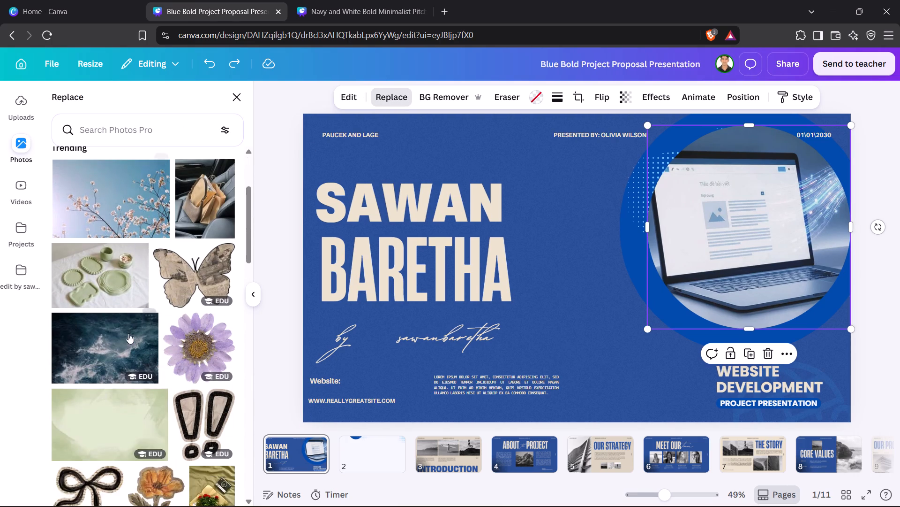
pyautogui.scroll(-2, 128, 333)
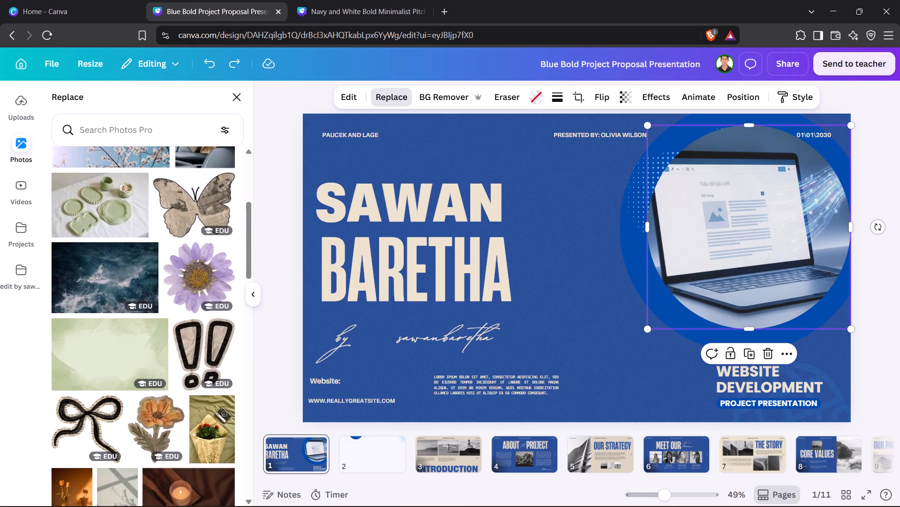
pyautogui.click(189, 128)
pyautogui.write('laptop')
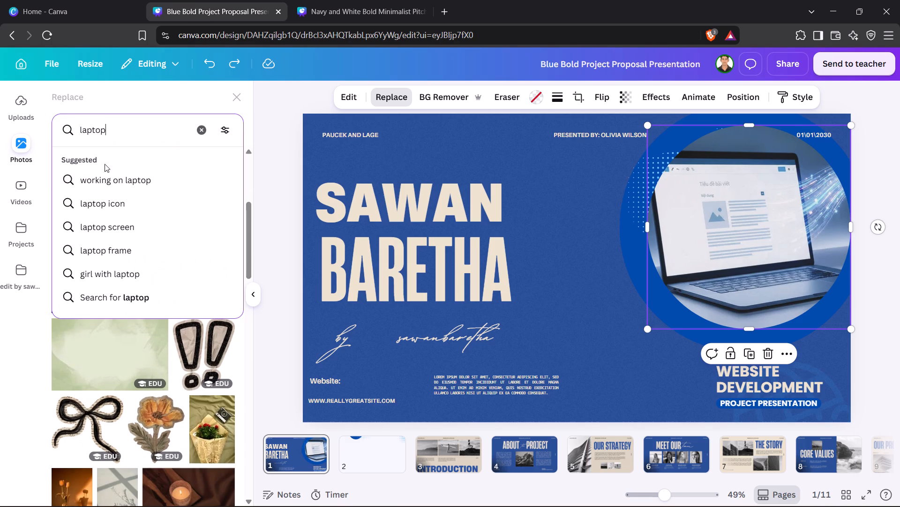
pyautogui.click(105, 188)
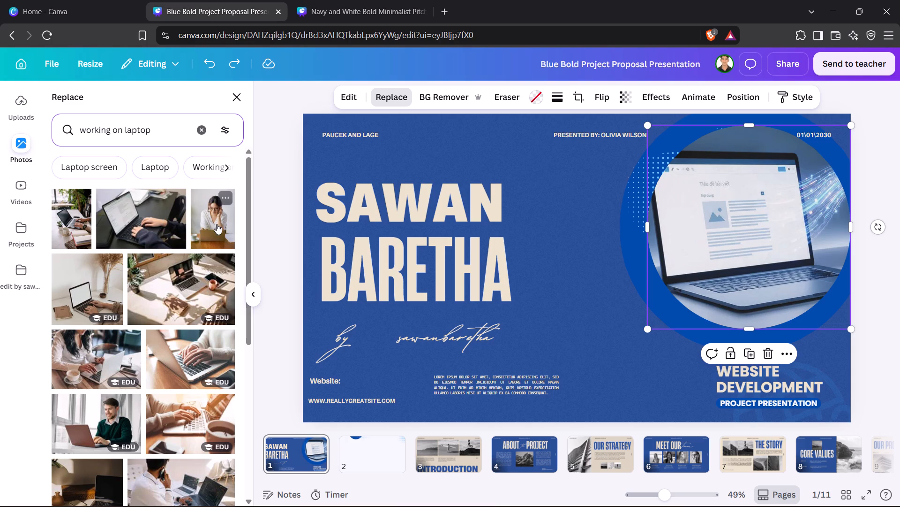
pyautogui.click(144, 218)
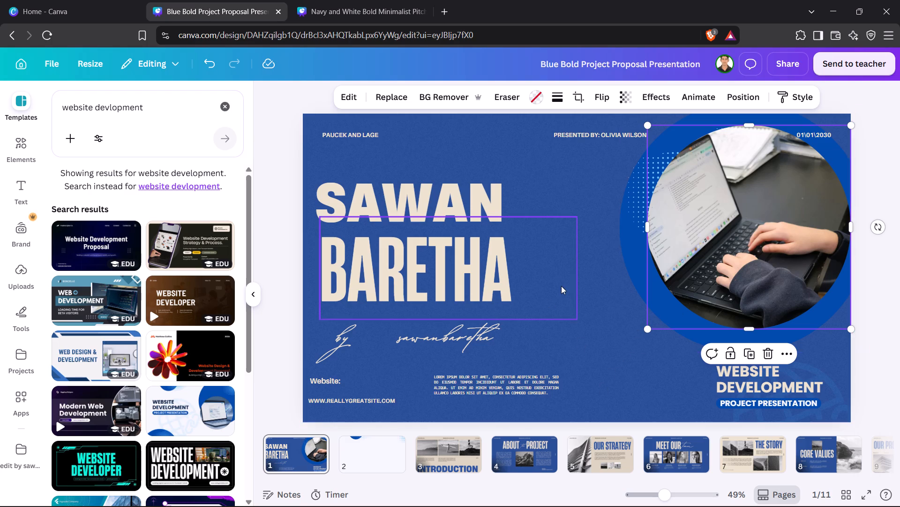
pyautogui.click(572, 178)
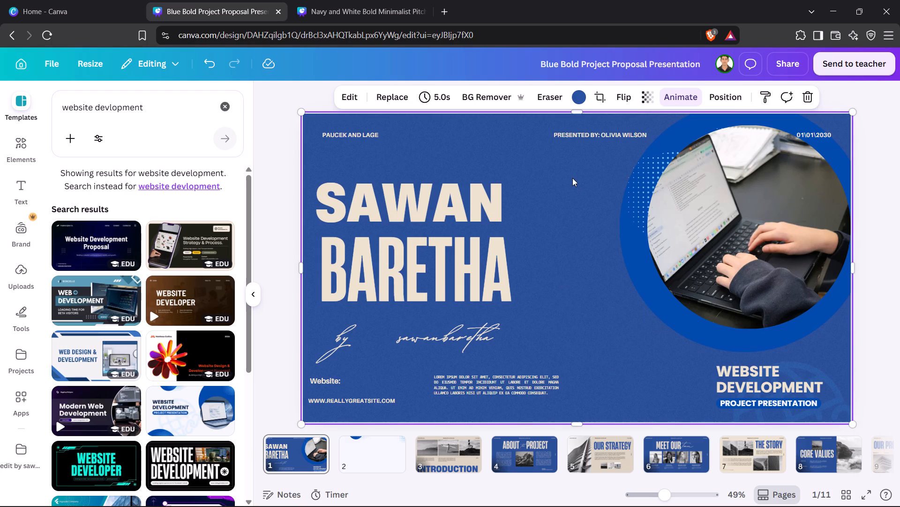
# Shrink the blue circle behind the laptop photo and centre it on the photo as a thin, even ring.
pyautogui.click(730, 341)
pyautogui.moveTo(621, 354); pyautogui.dragTo(675, 328)
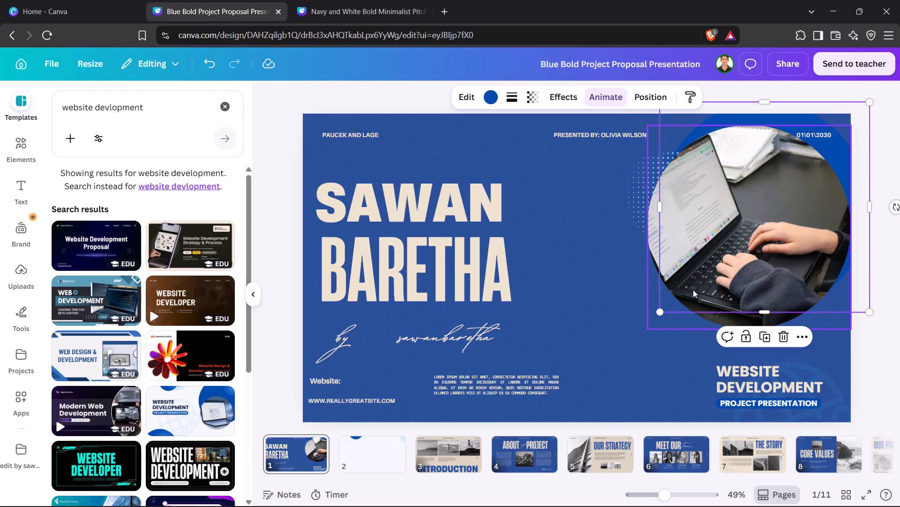
pyautogui.moveTo(833, 141); pyautogui.dragTo(808, 177)
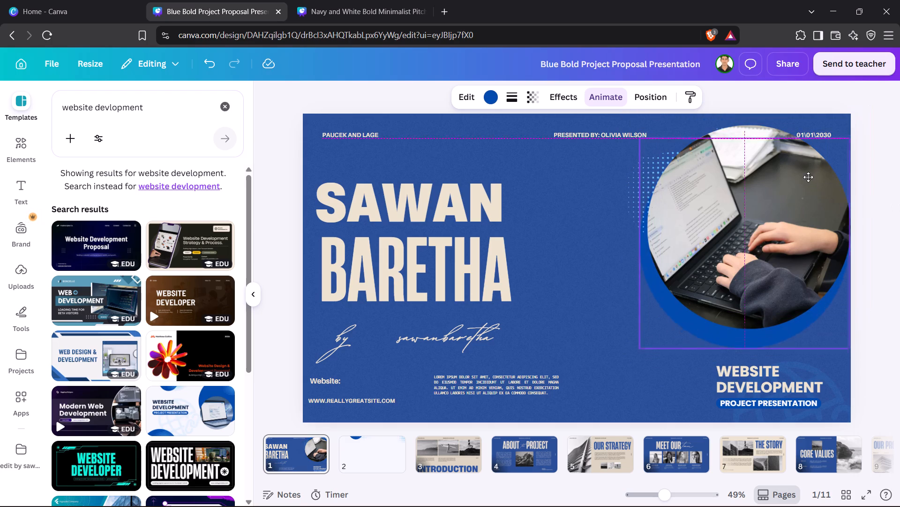
pyautogui.moveTo(808, 177); pyautogui.dragTo(819, 161)
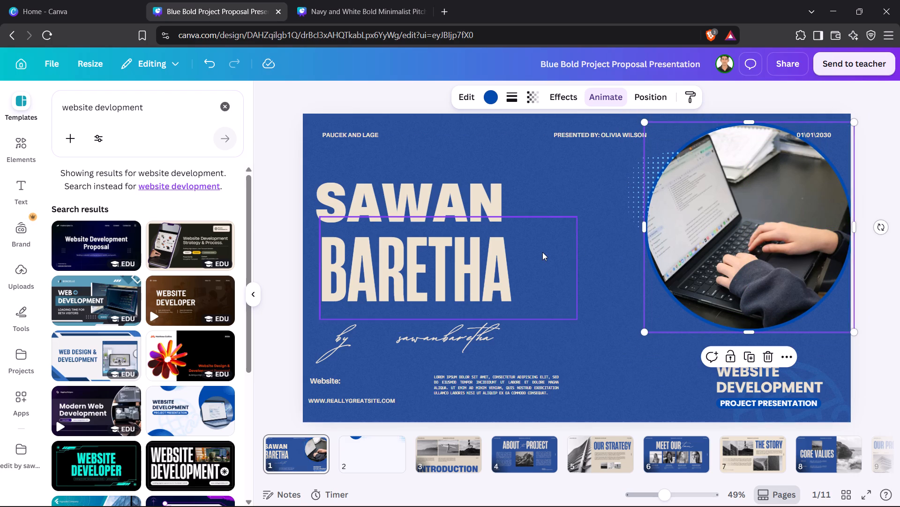
pyautogui.click(542, 252)
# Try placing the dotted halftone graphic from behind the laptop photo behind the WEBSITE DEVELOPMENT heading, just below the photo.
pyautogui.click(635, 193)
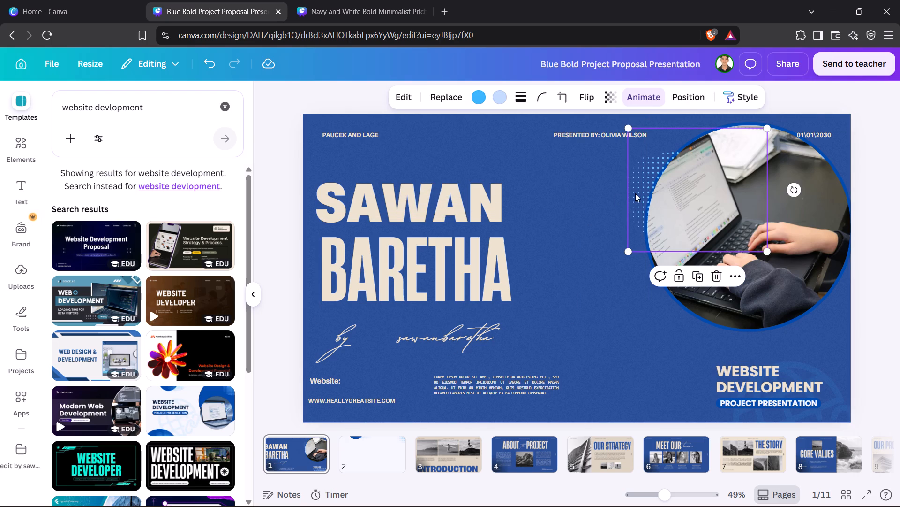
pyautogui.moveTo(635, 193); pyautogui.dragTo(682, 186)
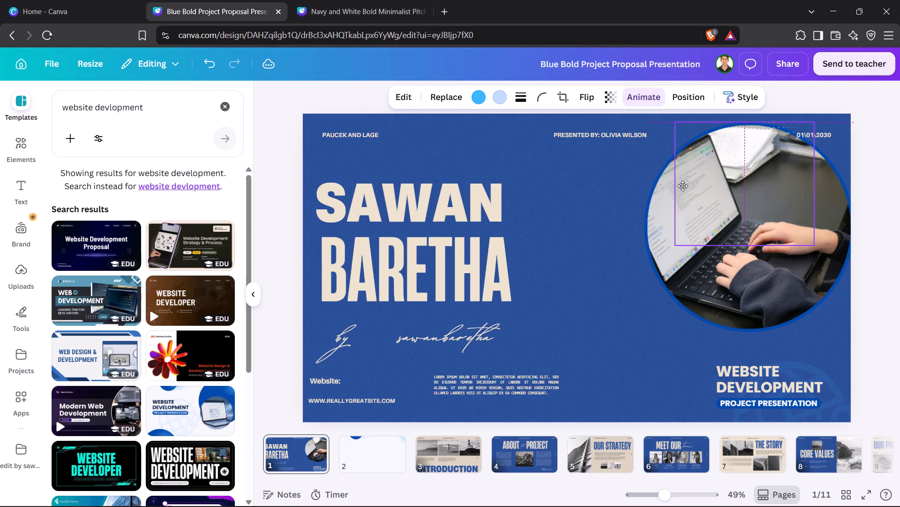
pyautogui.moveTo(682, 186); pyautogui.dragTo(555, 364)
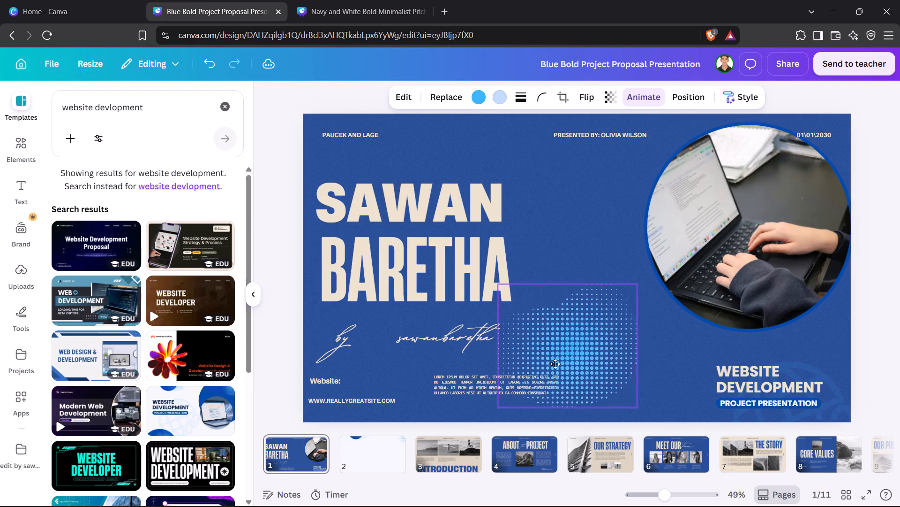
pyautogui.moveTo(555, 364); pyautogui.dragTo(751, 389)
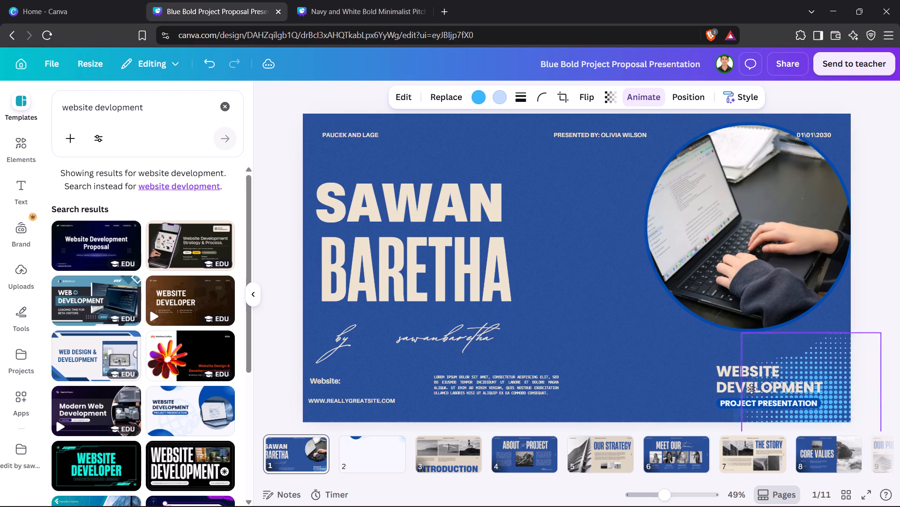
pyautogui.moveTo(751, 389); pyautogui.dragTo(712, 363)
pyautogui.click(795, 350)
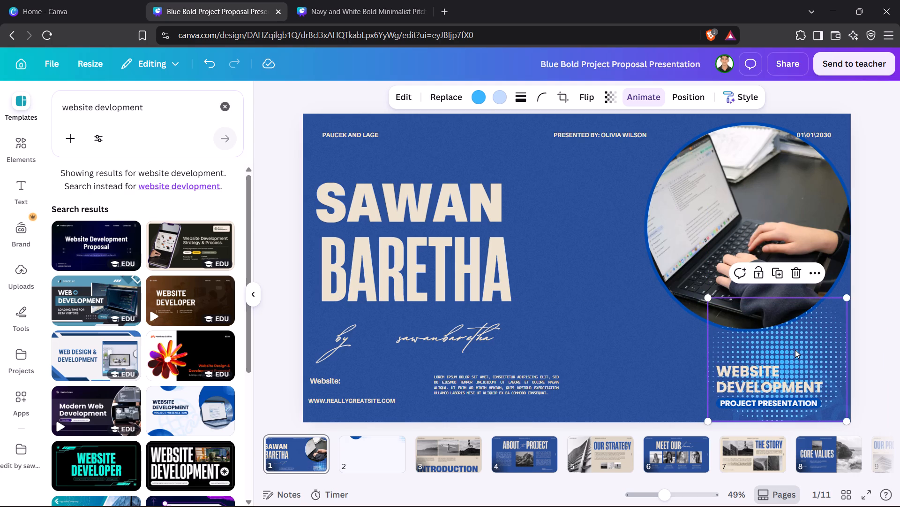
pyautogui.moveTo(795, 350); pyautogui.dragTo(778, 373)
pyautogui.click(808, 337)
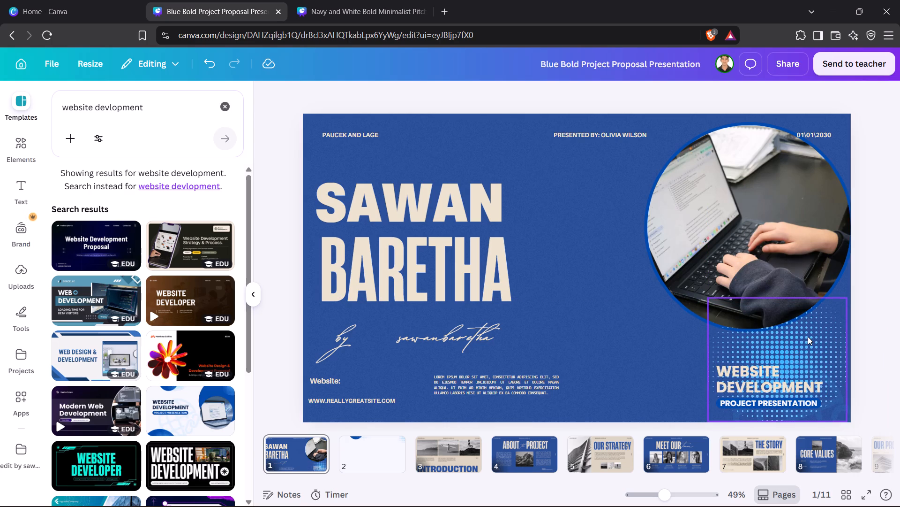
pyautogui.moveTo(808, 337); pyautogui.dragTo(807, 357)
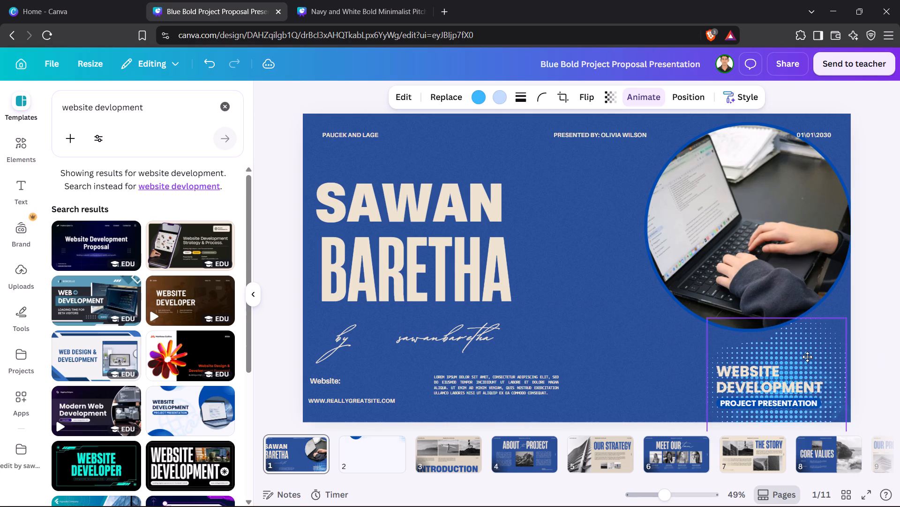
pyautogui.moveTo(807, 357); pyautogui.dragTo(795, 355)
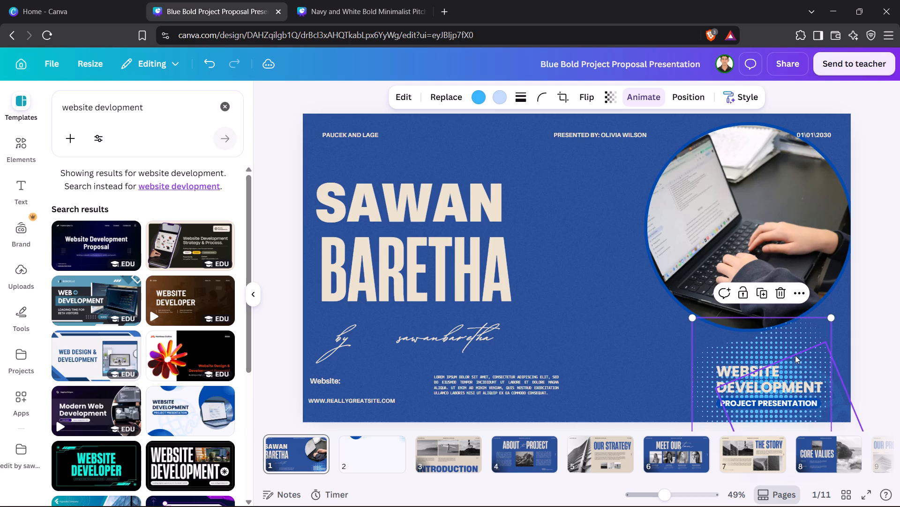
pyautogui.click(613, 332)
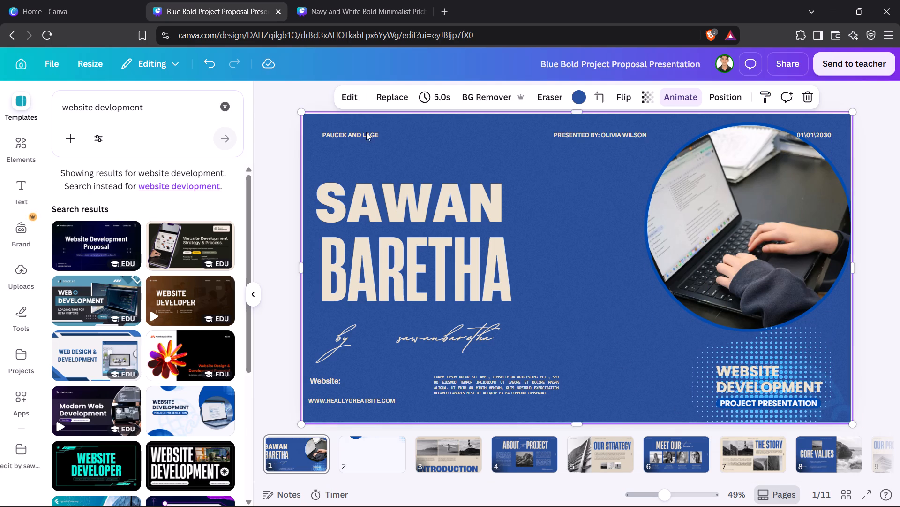
# Move the dotted halftone graphic partly off the cover's lower-right corner, leaving a narrow strip of dots beside the WEBSITE DEVELOPMENT heading.
pyautogui.click(806, 357)
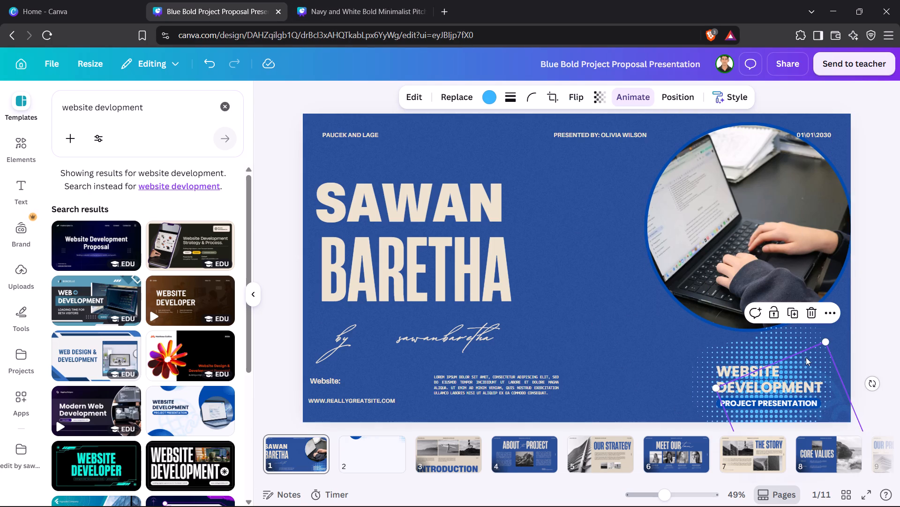
pyautogui.click(768, 338)
pyautogui.moveTo(768, 338); pyautogui.dragTo(880, 370)
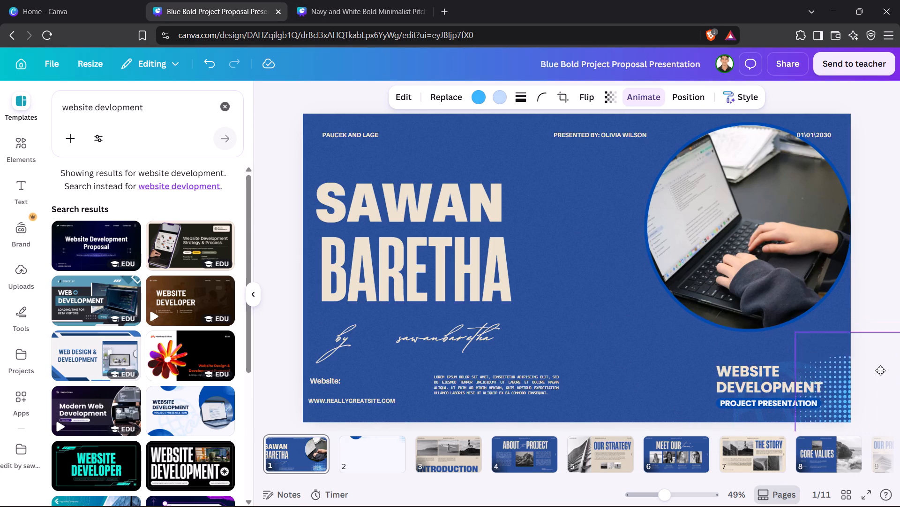
pyautogui.moveTo(880, 370); pyautogui.dragTo(870, 344)
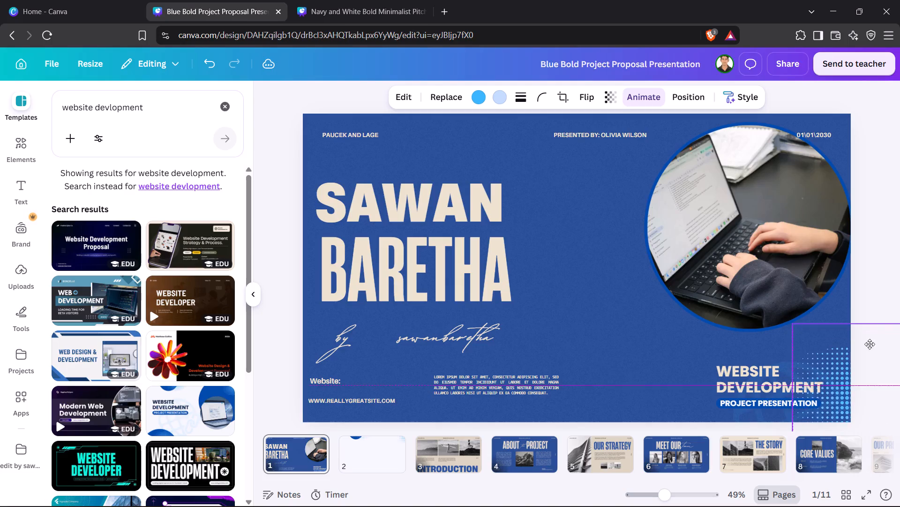
pyautogui.moveTo(870, 344); pyautogui.dragTo(889, 356)
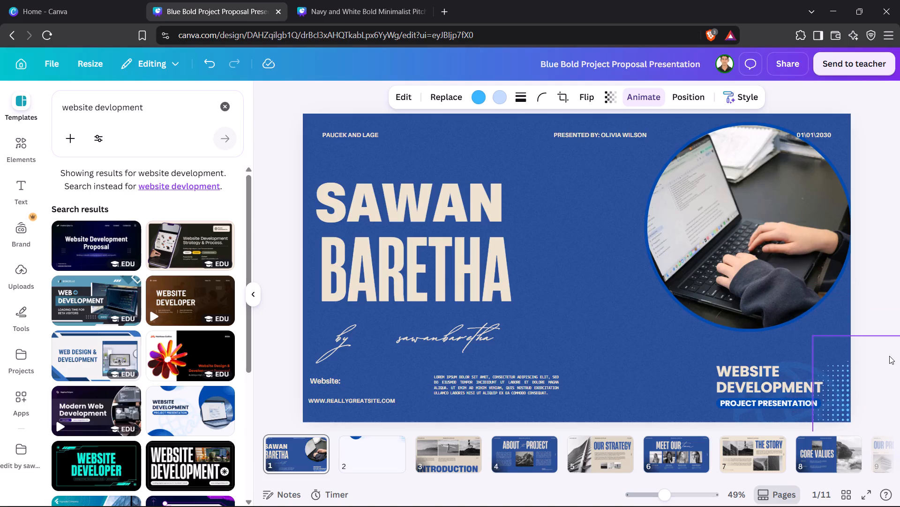
pyautogui.click(631, 309)
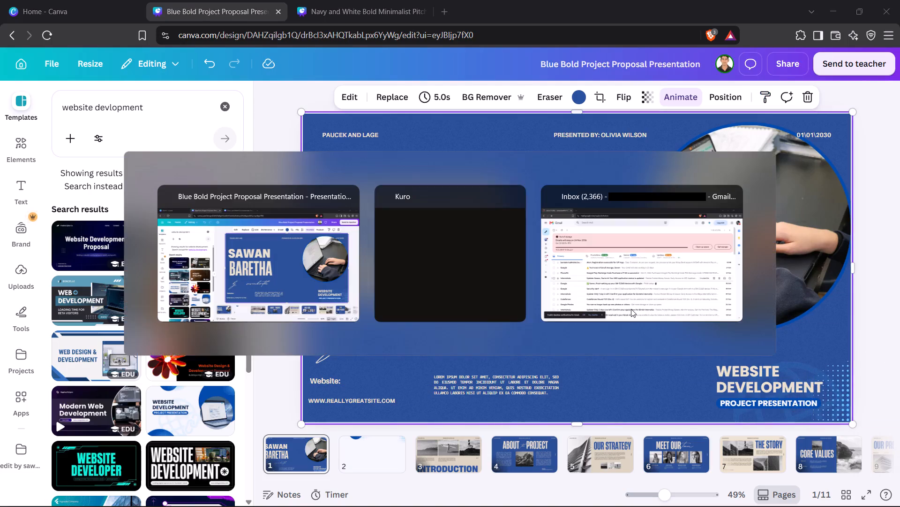
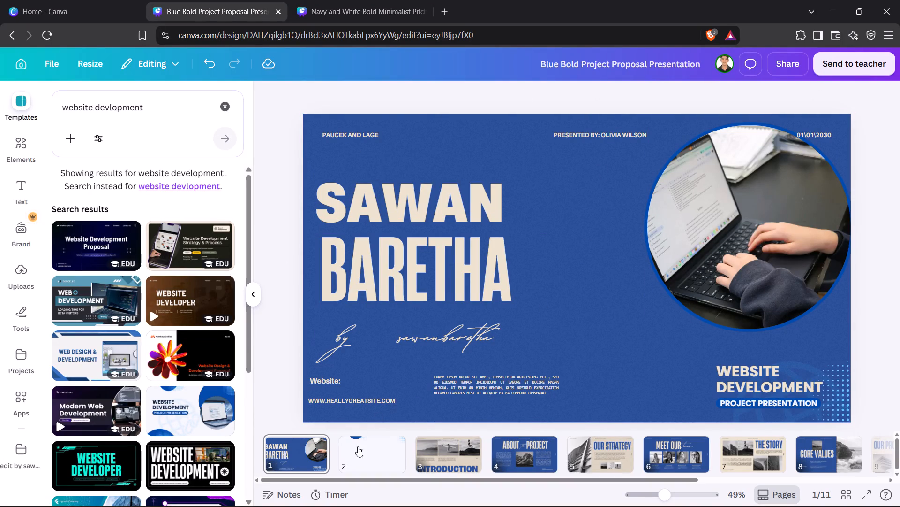
# Delete the INTRODUCTION page and the nearly blank second page from the presentation.
pyautogui.click(467, 453)
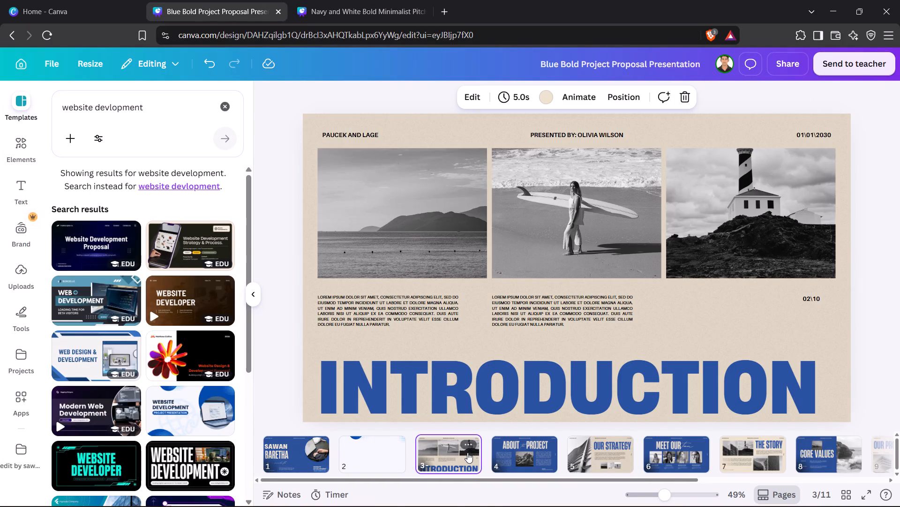
pyautogui.press('Delete')
pyautogui.click(383, 449)
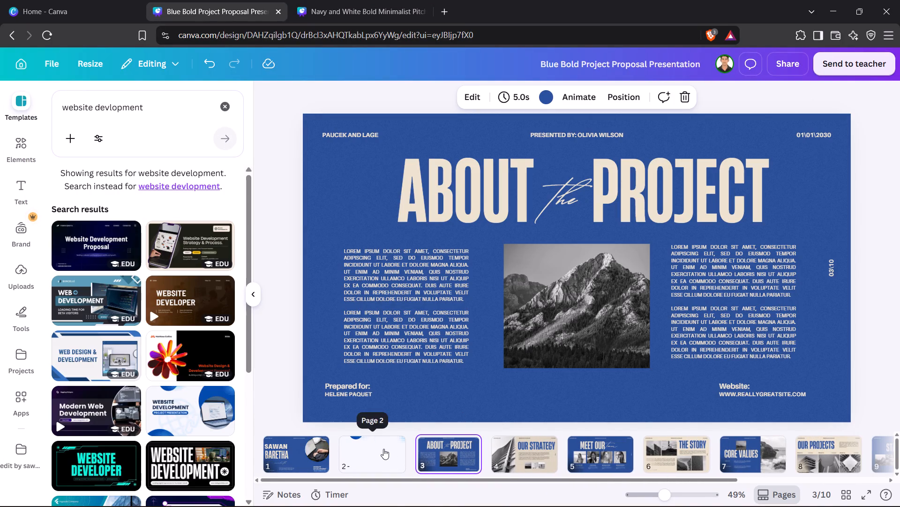
pyautogui.press('Delete')
# On the ABOUT the PROJECT page, move the left text block aside over PROJECT and remove the mountain photo from its frame.
pyautogui.click(383, 449)
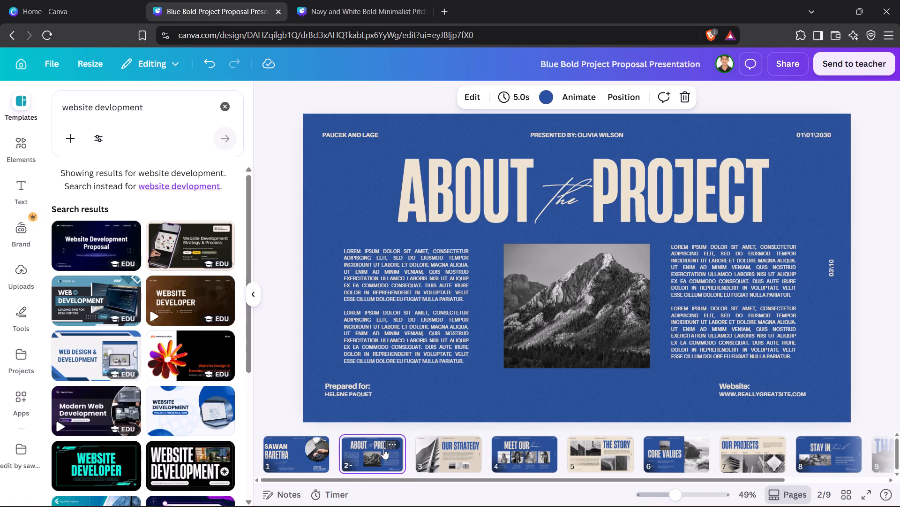
pyautogui.moveTo(417, 292); pyautogui.dragTo(726, 220)
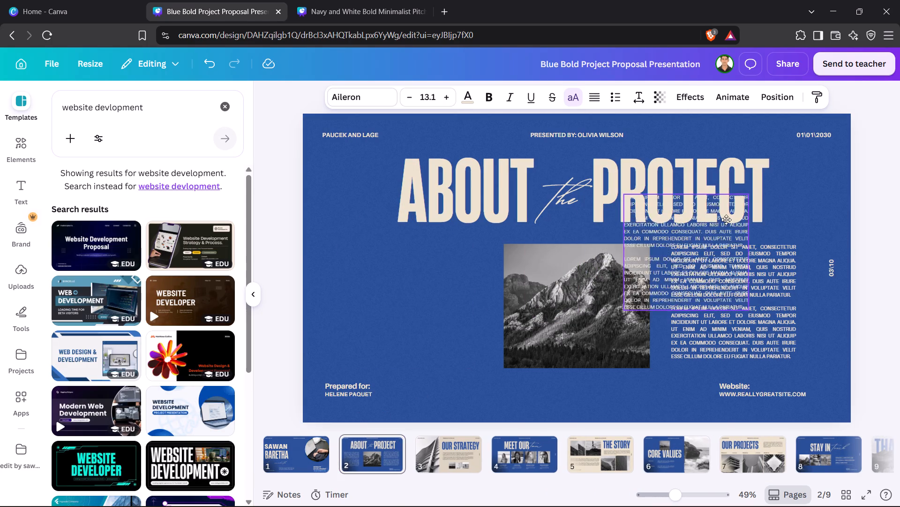
pyautogui.moveTo(726, 220); pyautogui.dragTo(719, 221)
pyautogui.click(594, 281)
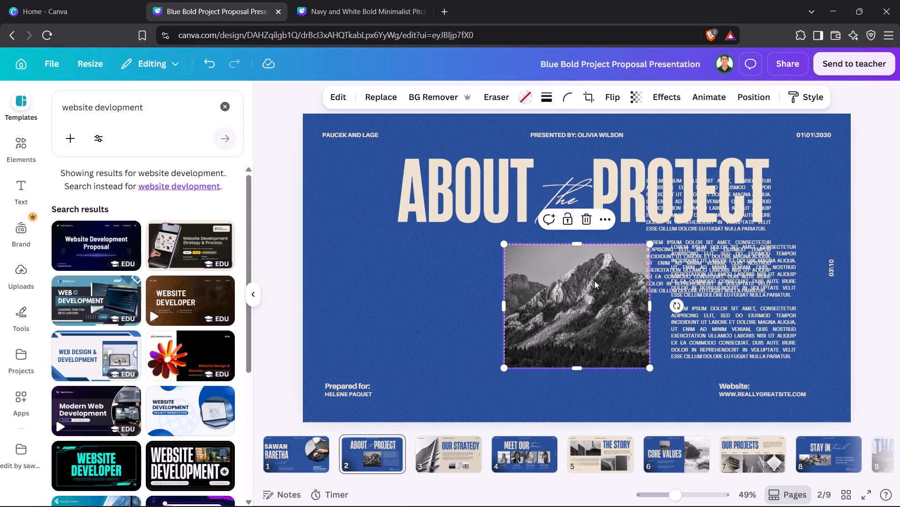
pyautogui.press('Delete')
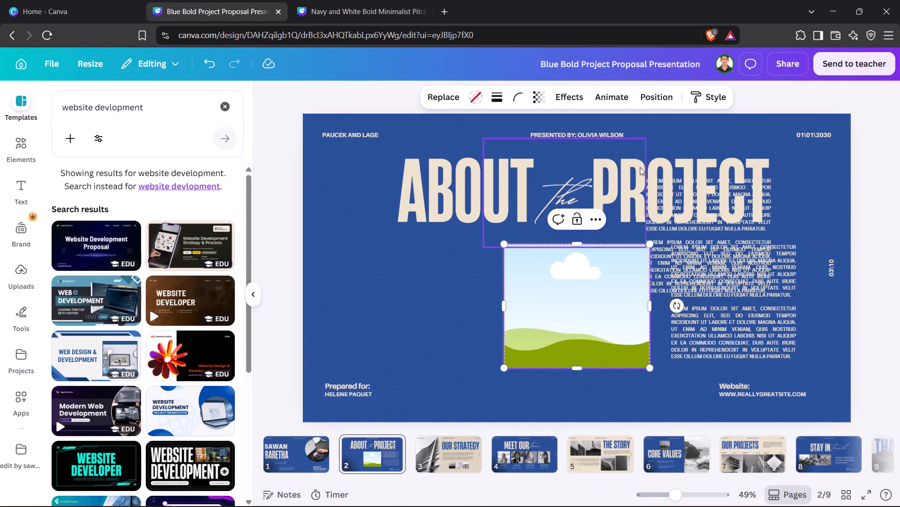
# Stack the heading words ABOUT, the and PROJECT vertically along the page's left side, with the script "the" in between.
pyautogui.moveTo(640, 167); pyautogui.dragTo(481, 215)
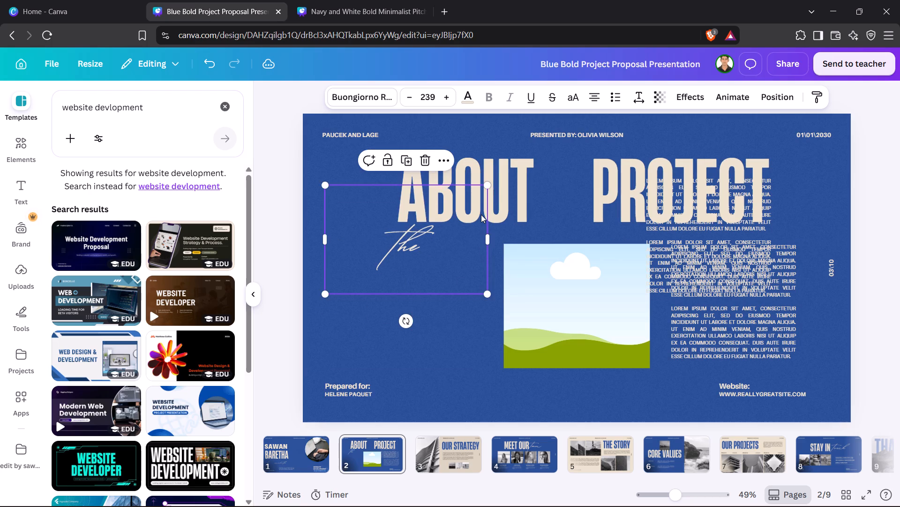
pyautogui.click(504, 161)
pyautogui.moveTo(504, 161); pyautogui.dragTo(419, 150)
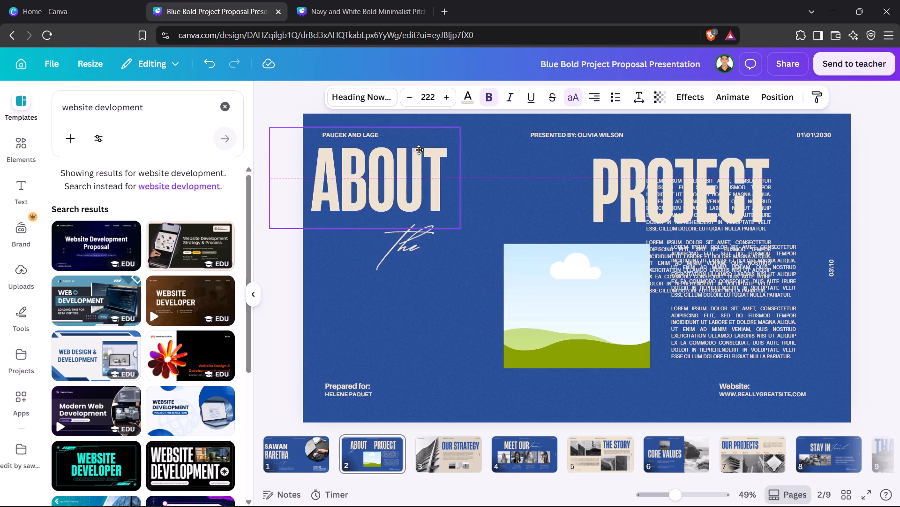
pyautogui.moveTo(419, 150); pyautogui.dragTo(419, 149)
pyautogui.click(412, 239)
pyautogui.moveTo(412, 239); pyautogui.dragTo(396, 245)
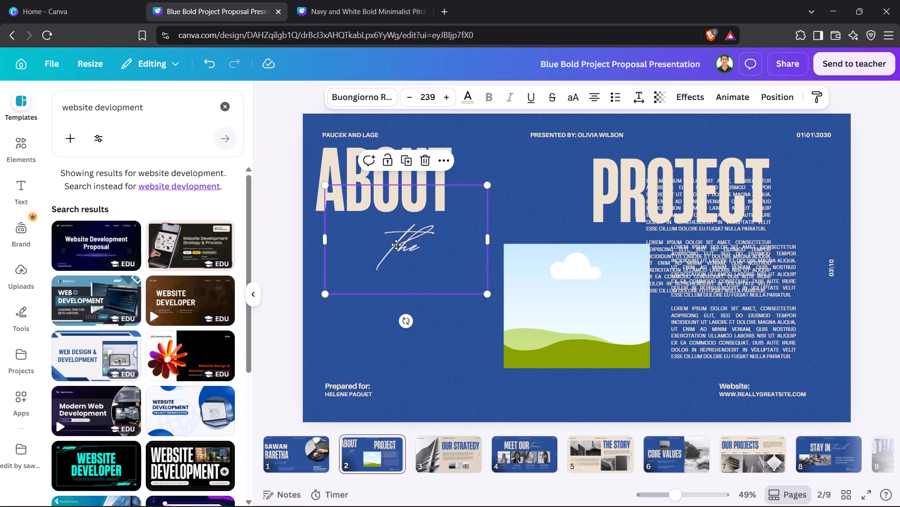
pyautogui.moveTo(396, 245); pyautogui.dragTo(347, 251)
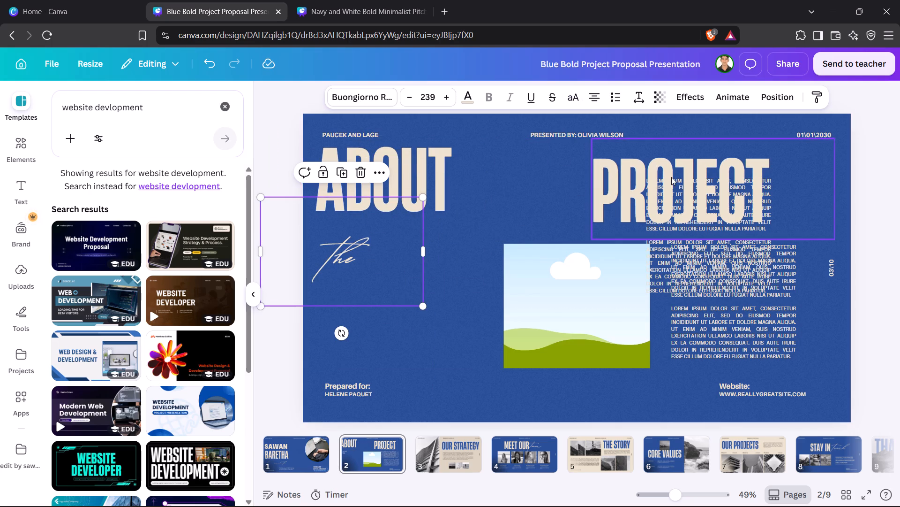
pyautogui.click(669, 180)
pyautogui.click(620, 175)
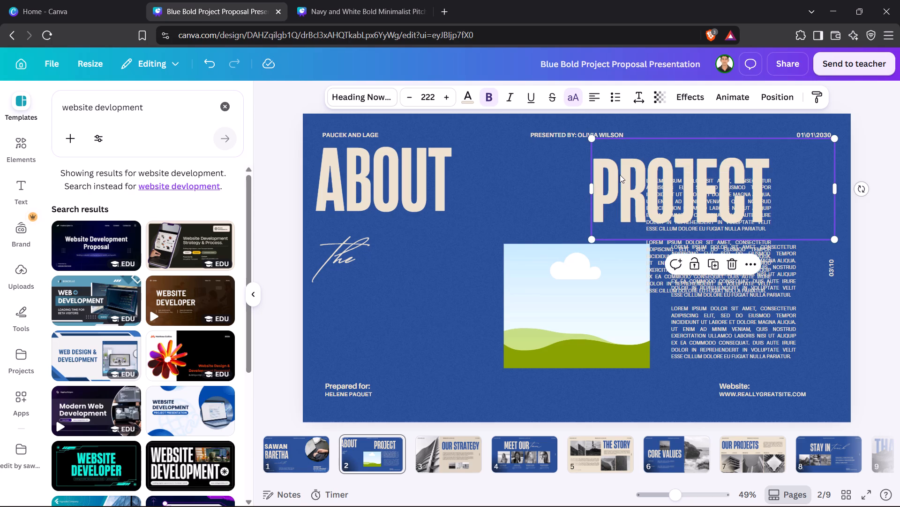
pyautogui.moveTo(620, 175); pyautogui.dragTo(333, 314)
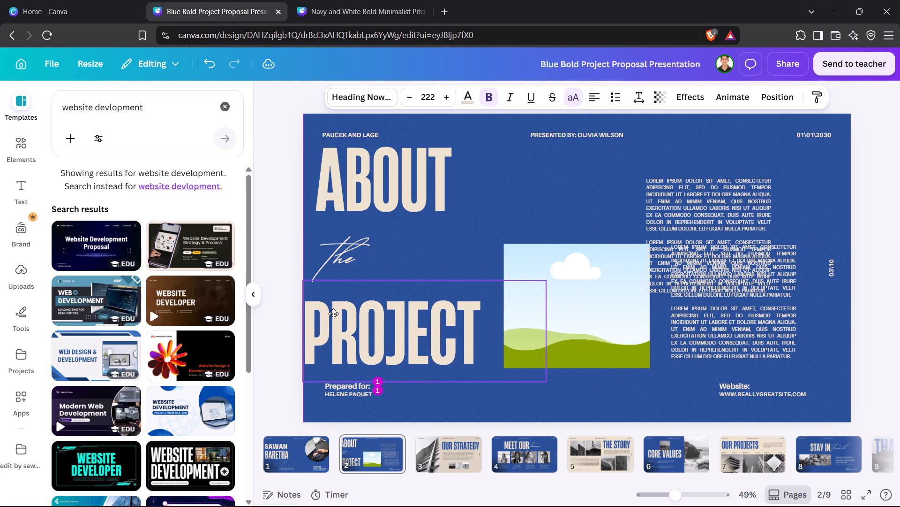
pyautogui.moveTo(333, 314); pyautogui.dragTo(337, 317)
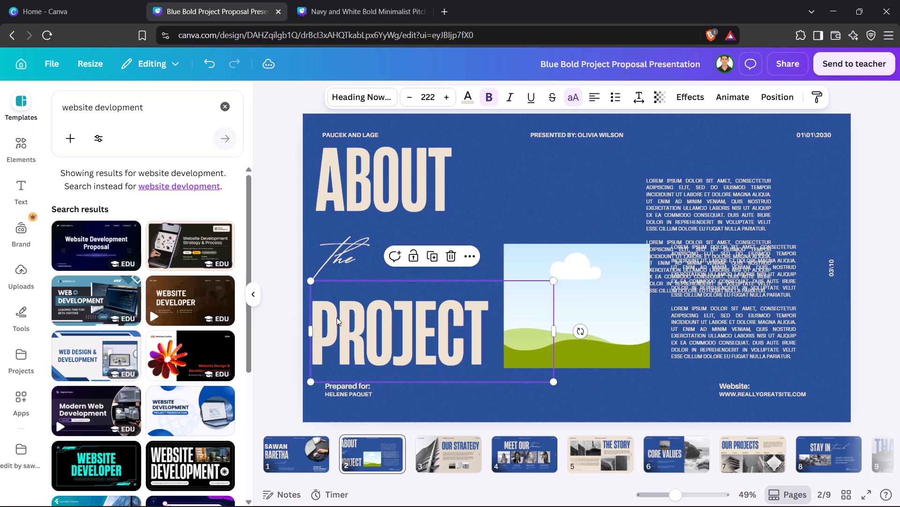
# Shrink the empty picture frame to about two-thirds of its width and half its height, keeping its lower-left corner in place.
pyautogui.click(549, 173)
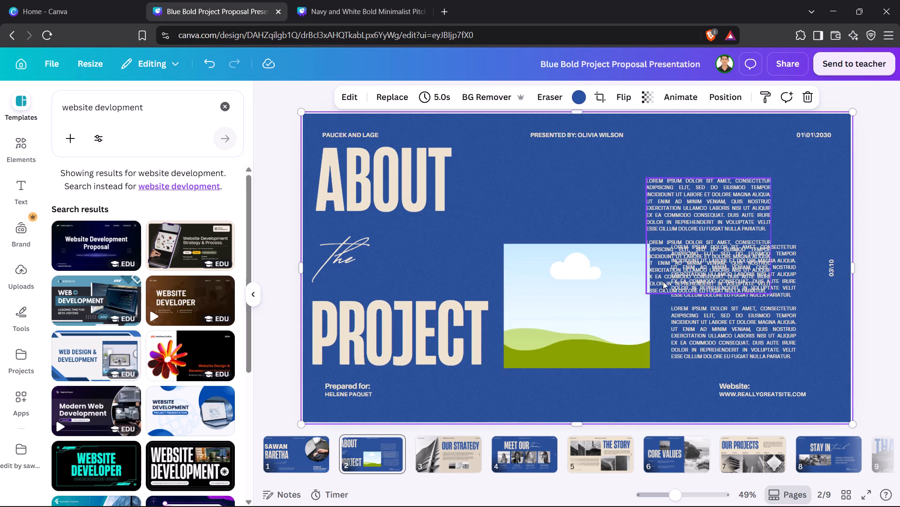
pyautogui.click(590, 314)
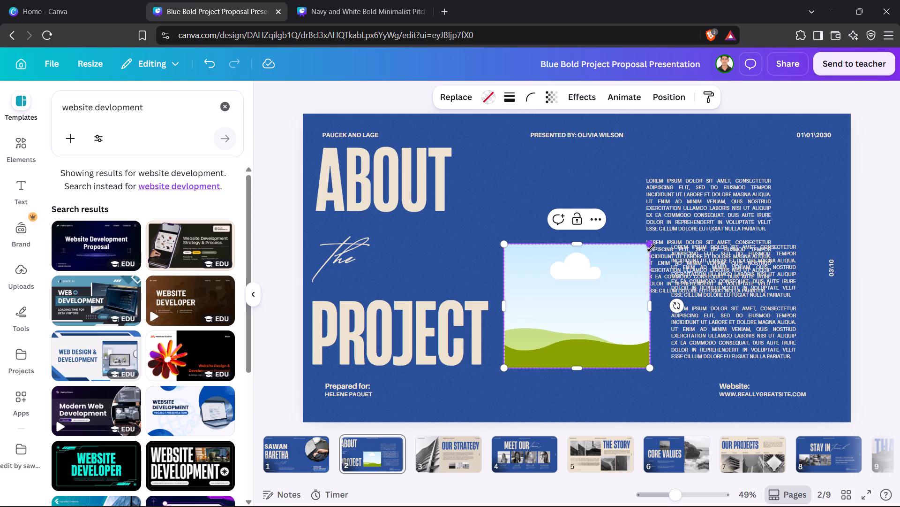
pyautogui.moveTo(651, 248); pyautogui.dragTo(610, 306)
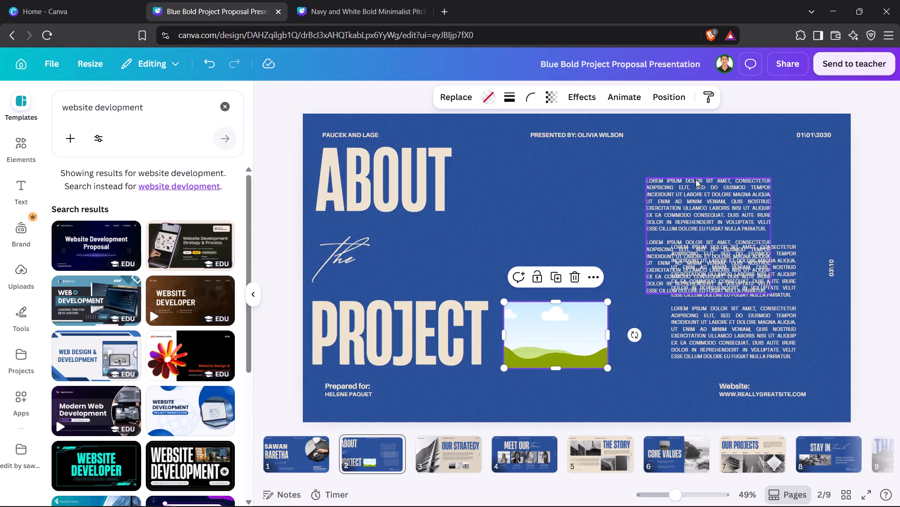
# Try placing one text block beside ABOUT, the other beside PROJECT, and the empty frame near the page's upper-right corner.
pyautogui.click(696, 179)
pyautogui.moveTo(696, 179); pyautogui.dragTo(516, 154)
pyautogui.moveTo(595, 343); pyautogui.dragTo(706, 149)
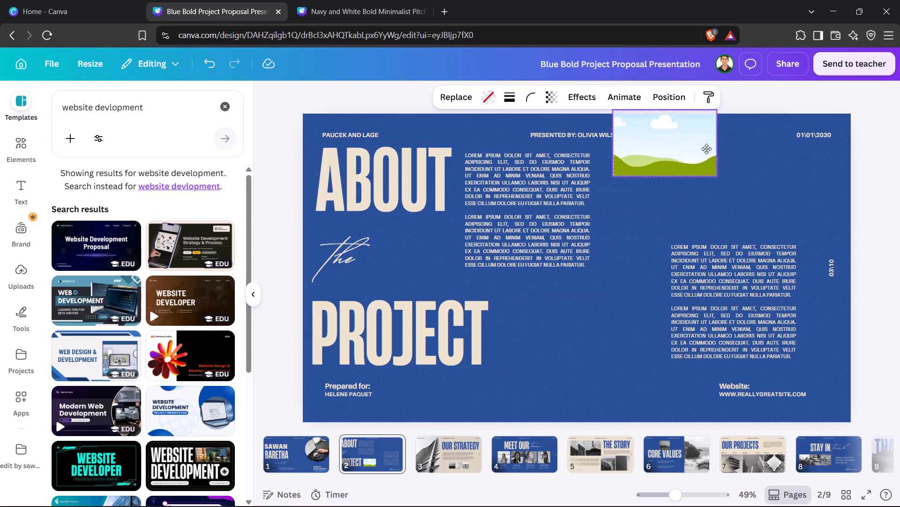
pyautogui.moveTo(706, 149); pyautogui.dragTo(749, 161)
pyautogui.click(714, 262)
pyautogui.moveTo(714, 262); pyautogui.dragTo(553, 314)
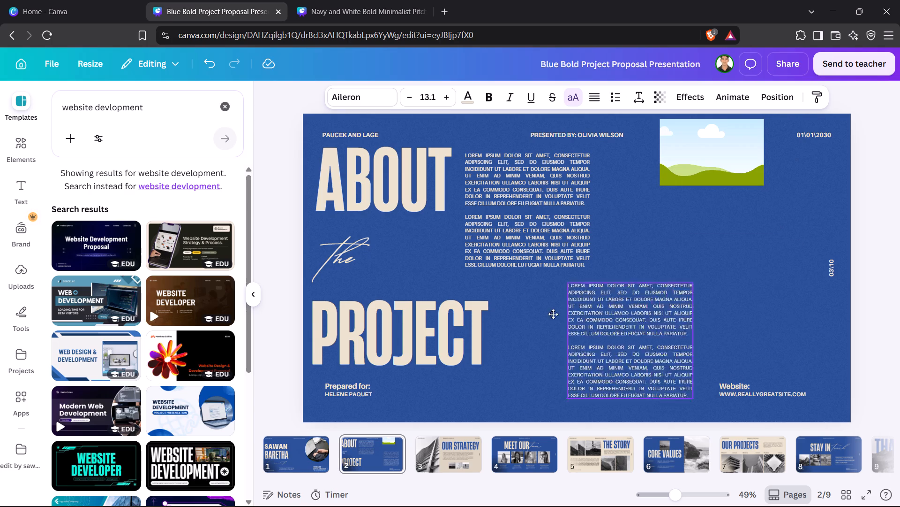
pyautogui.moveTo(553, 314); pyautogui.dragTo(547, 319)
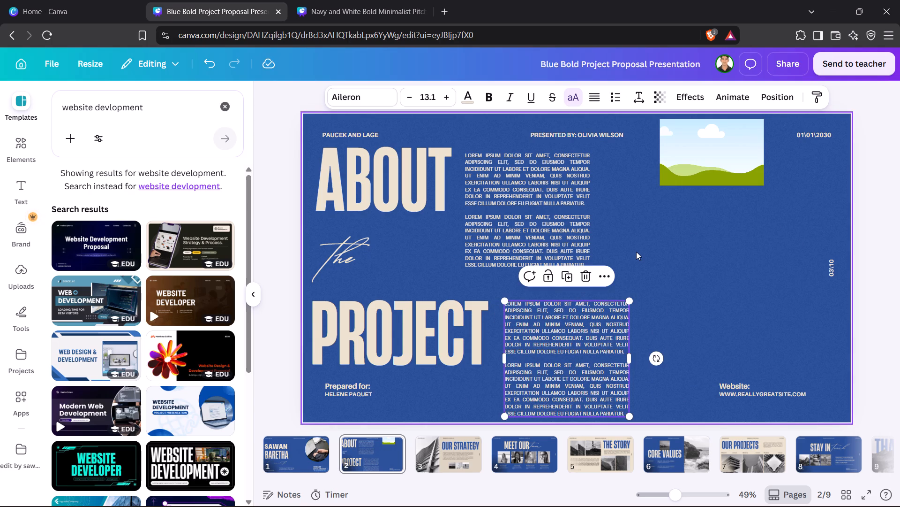
# Arrange the two text blocks as level side-by-side columns beside ABOUT, with the empty frame beneath the left column, next to PROJECT.
pyautogui.click(636, 252)
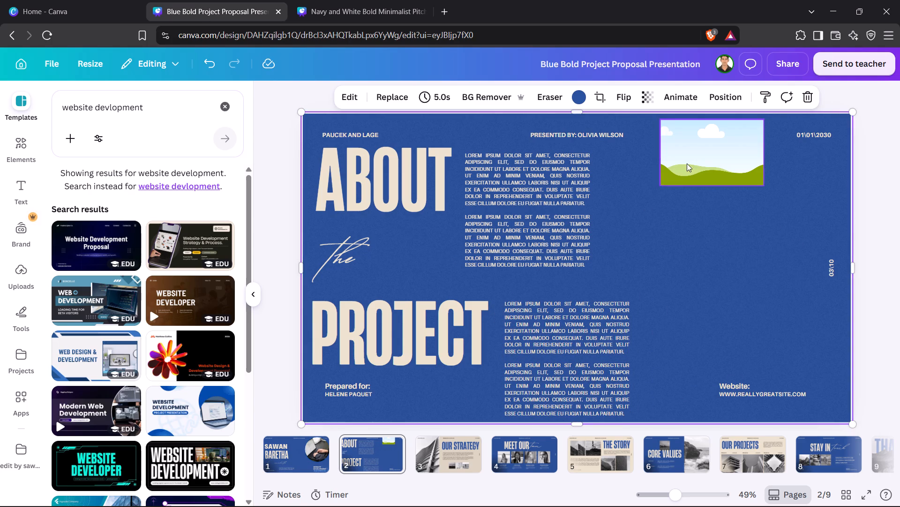
pyautogui.moveTo(690, 163); pyautogui.dragTo(729, 377)
pyautogui.moveTo(572, 361); pyautogui.dragTo(734, 217)
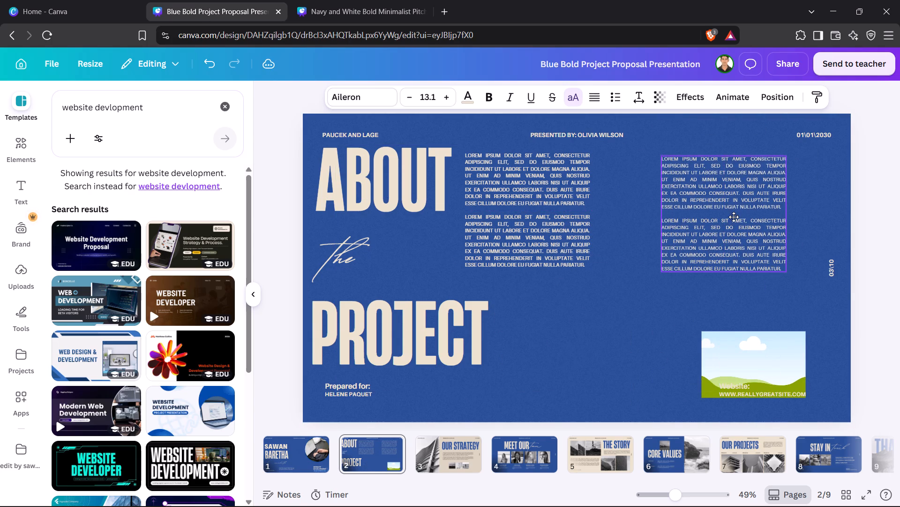
pyautogui.moveTo(734, 217); pyautogui.dragTo(735, 217)
pyautogui.moveTo(536, 254); pyautogui.dragTo(589, 265)
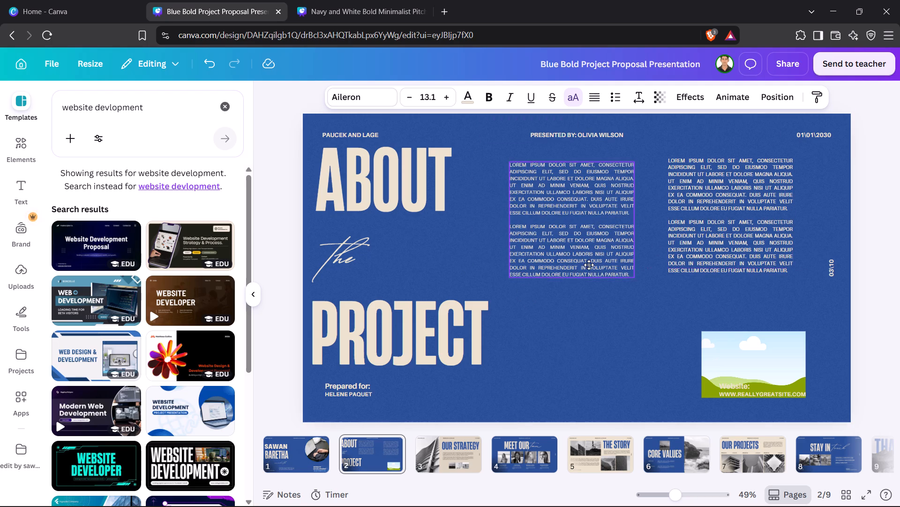
pyautogui.moveTo(589, 265); pyautogui.dragTo(590, 261)
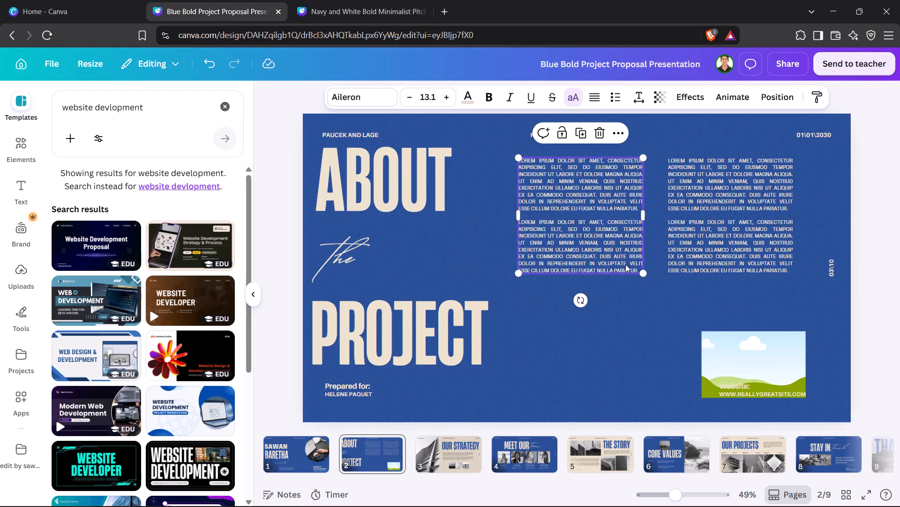
pyautogui.click(749, 349)
pyautogui.moveTo(749, 349); pyautogui.dragTo(565, 316)
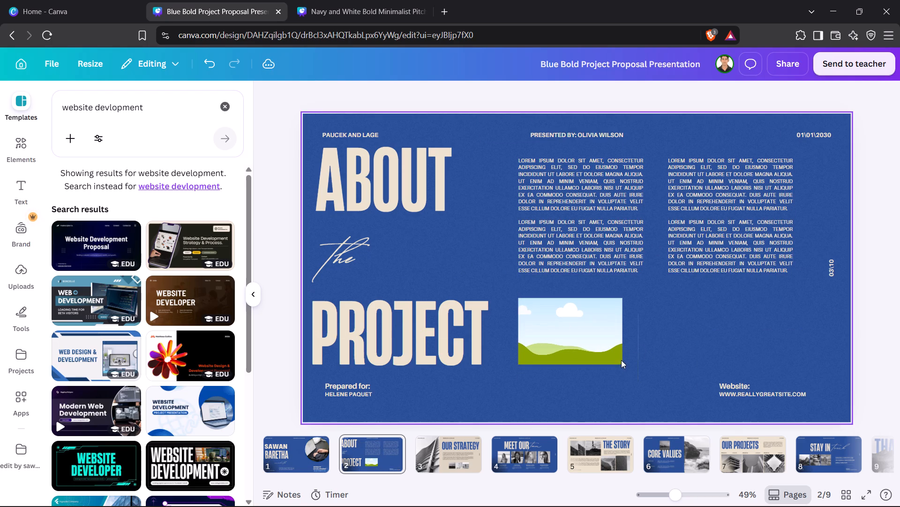
pyautogui.click(782, 386)
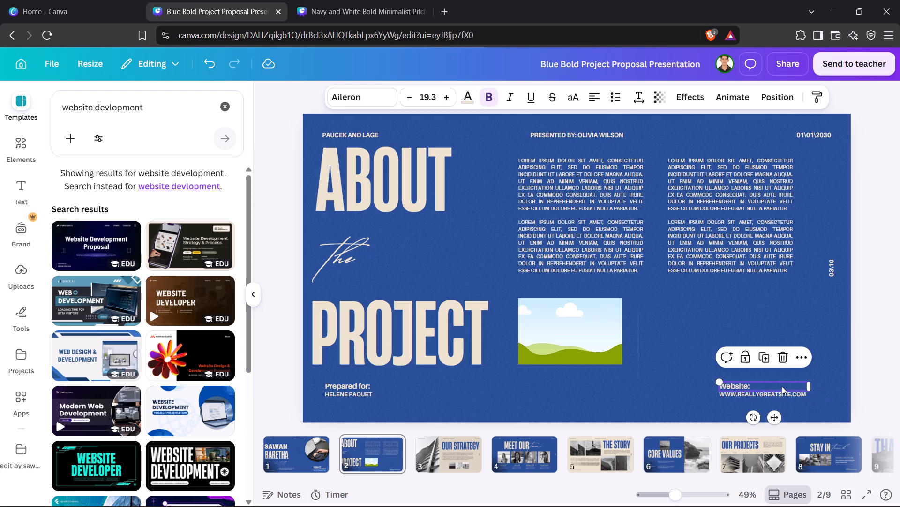
pyautogui.press('Delete')
pyautogui.click(774, 392)
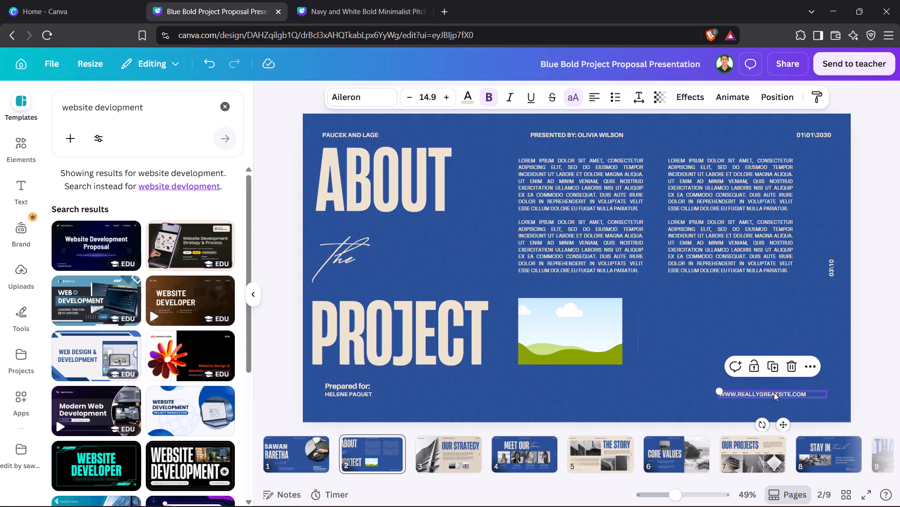
pyautogui.press('Delete')
# Copy the presenter's two-line name and script byline from the cover onto the ABOUT the PROJECT page.
pyautogui.click(286, 448)
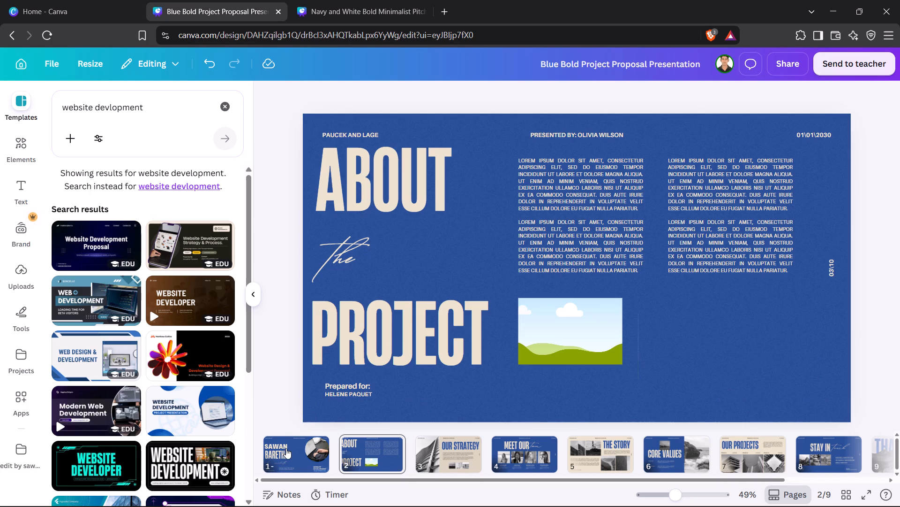
pyautogui.moveTo(321, 157); pyautogui.dragTo(590, 328)
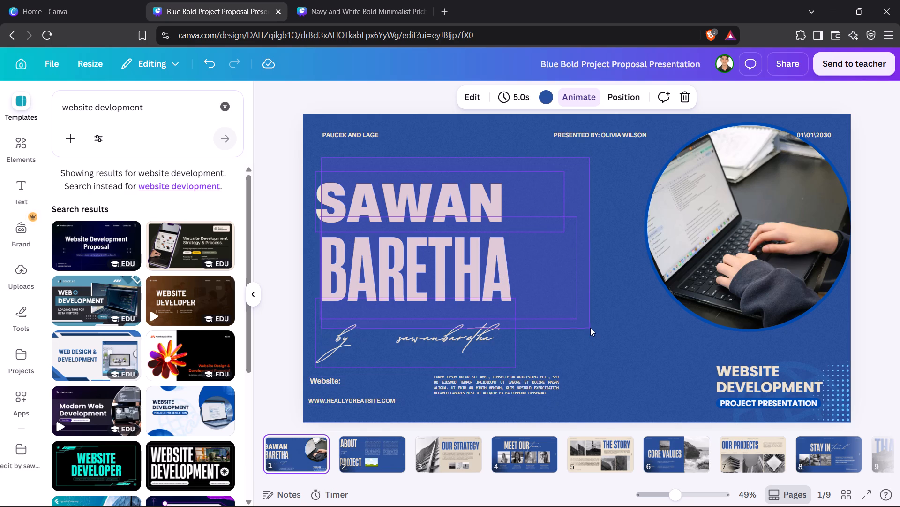
pyautogui.moveTo(590, 328); pyautogui.dragTo(586, 338)
pyautogui.hotkey('ctrl', 'c')
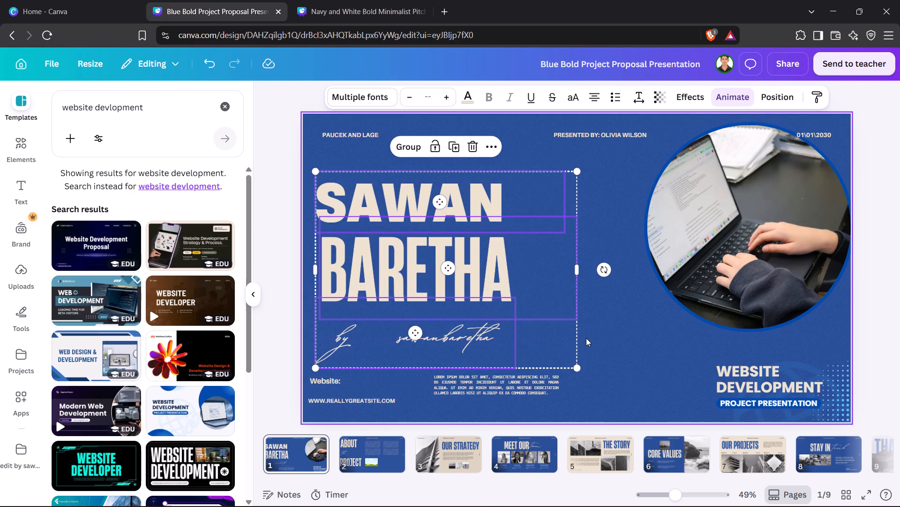
pyautogui.click(527, 466)
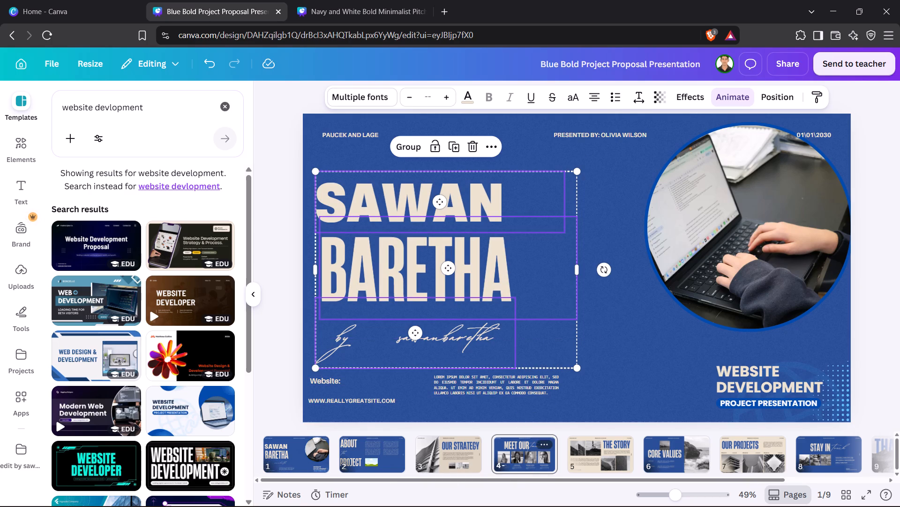
pyautogui.click(373, 462)
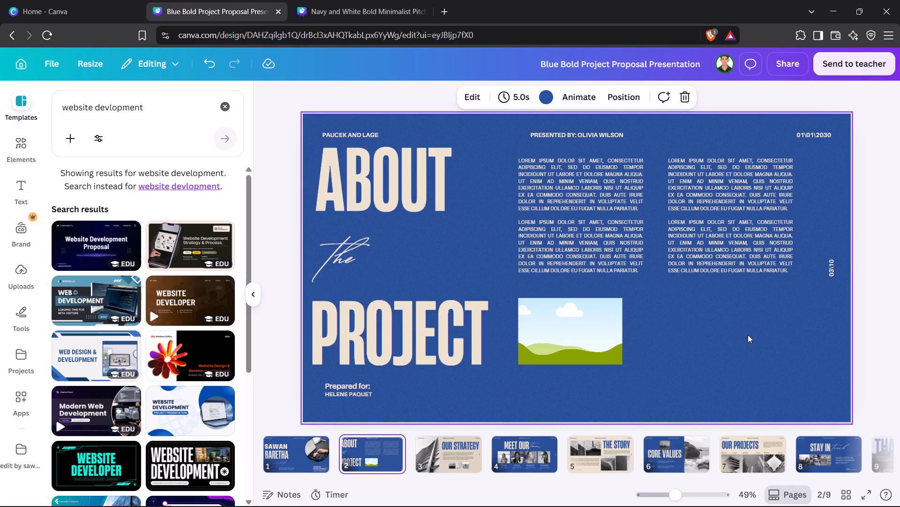
pyautogui.click(748, 335)
pyautogui.hotkey('ctrl', 'v')
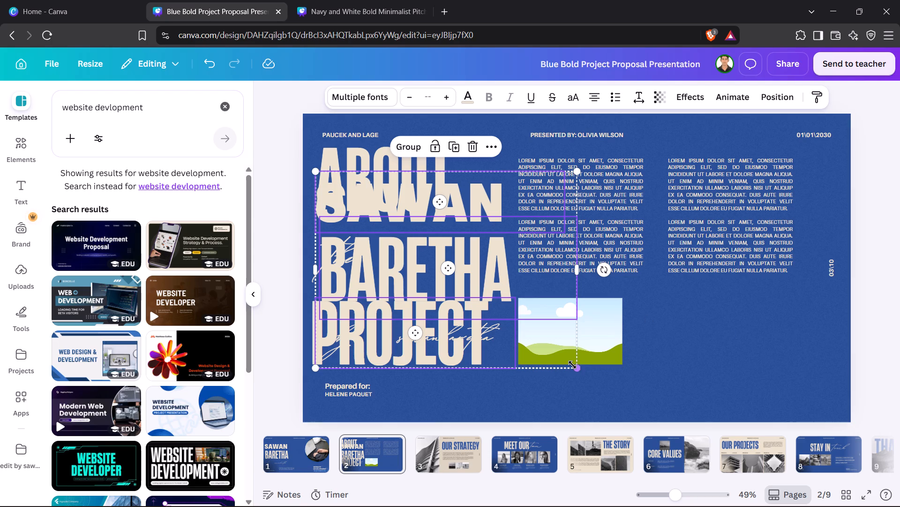
# Shrink the pasted name and byline to about half size and place them near the page's lower-right corner.
pyautogui.moveTo(572, 365); pyautogui.dragTo(441, 250)
pyautogui.moveTo(391, 209); pyautogui.dragTo(731, 333)
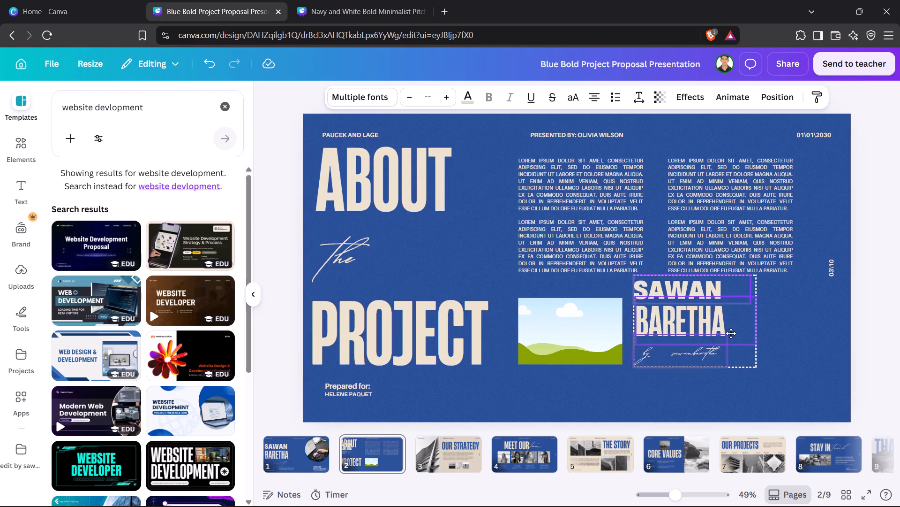
pyautogui.moveTo(731, 333); pyautogui.dragTo(801, 361)
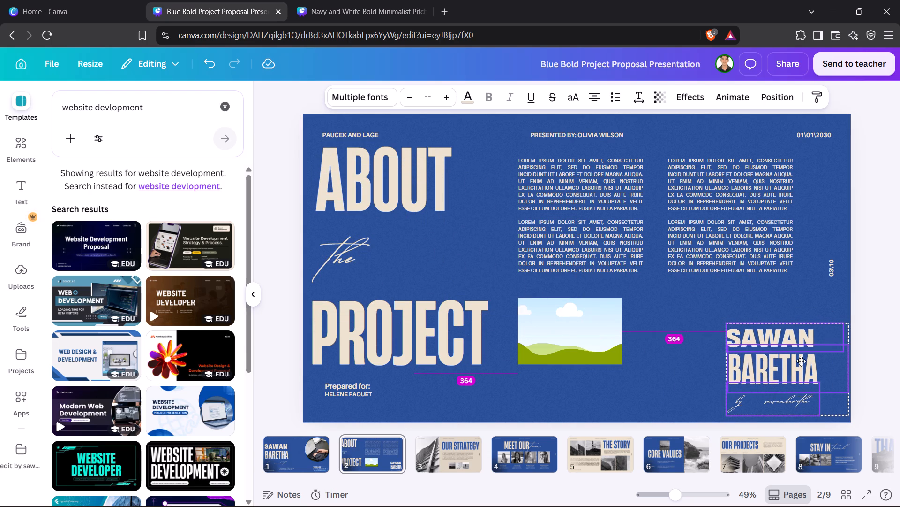
pyautogui.moveTo(801, 361); pyautogui.dragTo(772, 353)
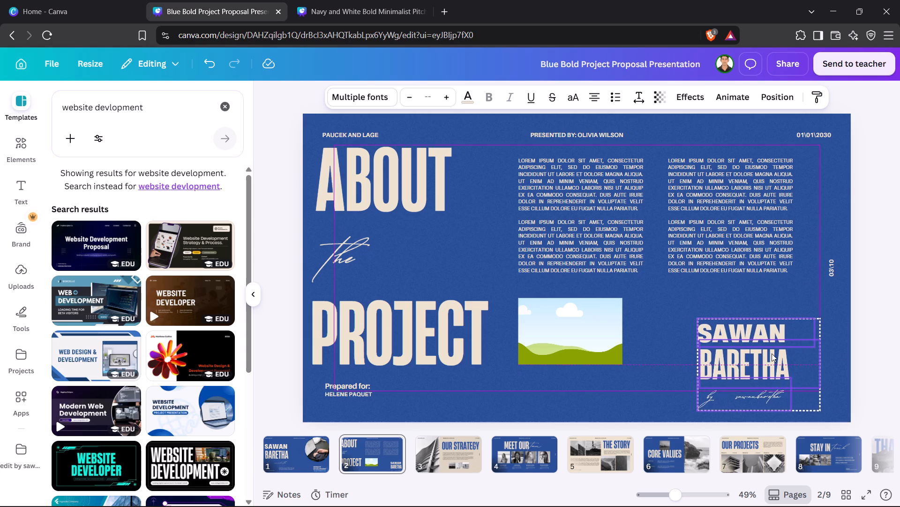
# Widen the presenter's name and byline text boxes and move them further into the lower-right corner of the ABOUT the PROJECT page.
pyautogui.moveTo(821, 362); pyautogui.dragTo(869, 363)
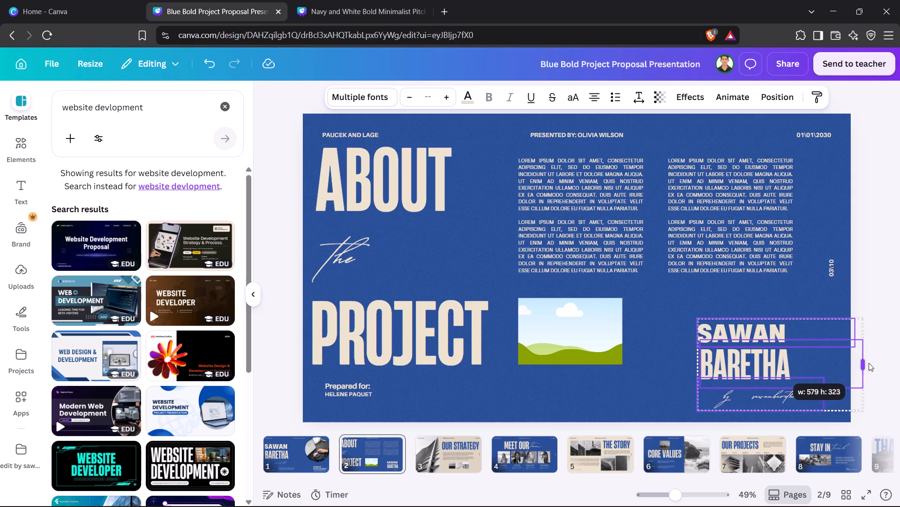
pyautogui.moveTo(869, 363); pyautogui.dragTo(816, 388)
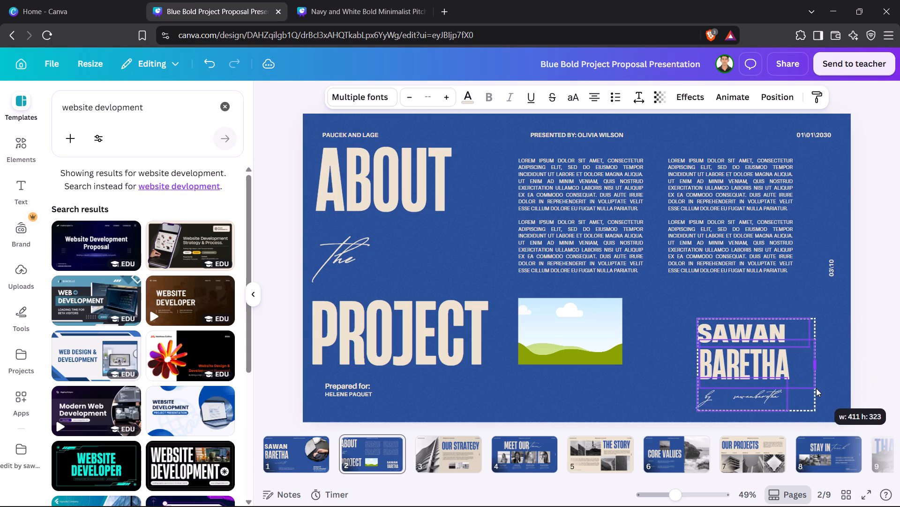
pyautogui.moveTo(816, 388); pyautogui.dragTo(860, 399)
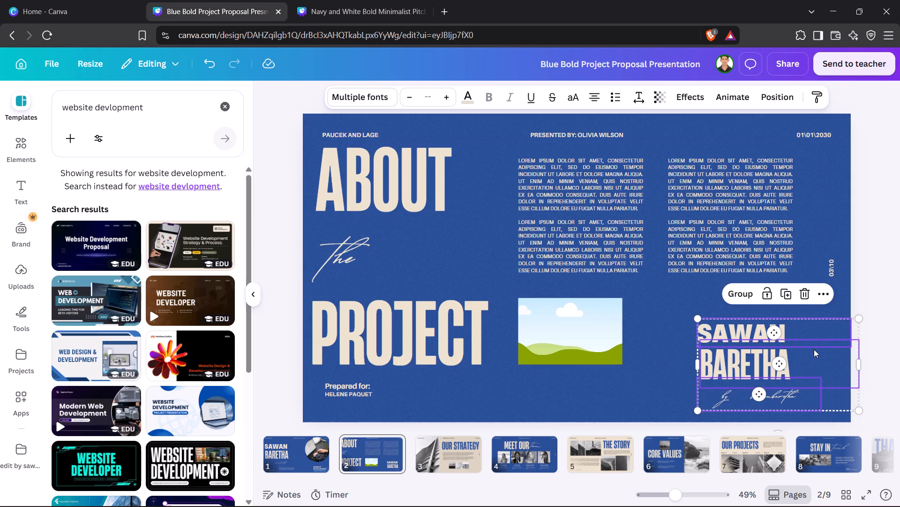
pyautogui.moveTo(811, 330); pyautogui.dragTo(846, 341)
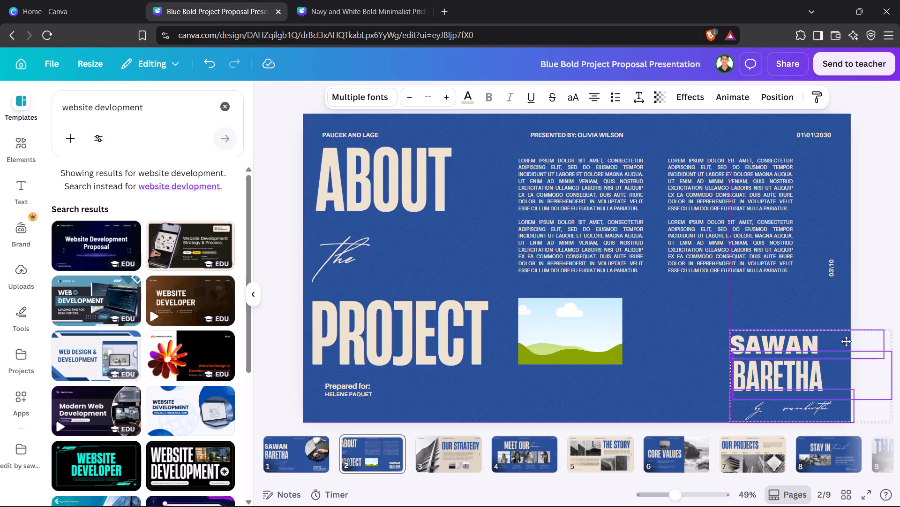
pyautogui.moveTo(846, 341); pyautogui.dragTo(852, 341)
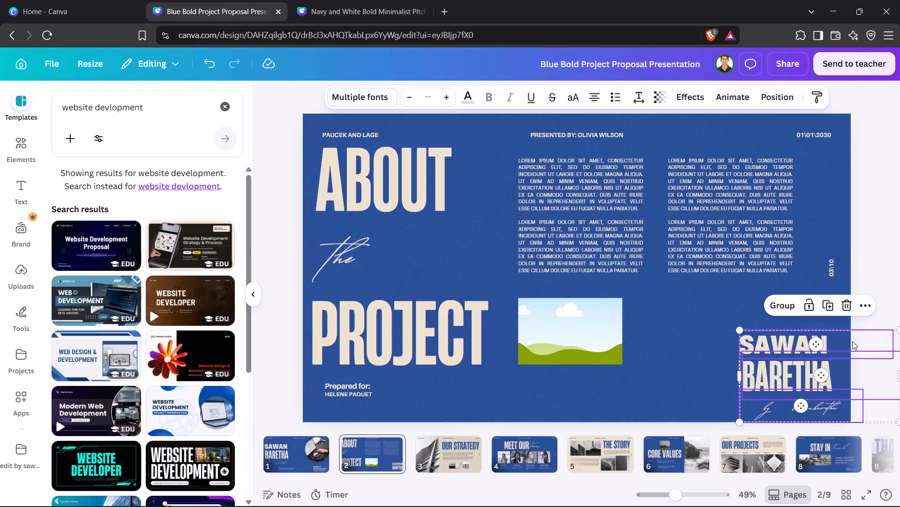
pyautogui.click(661, 307)
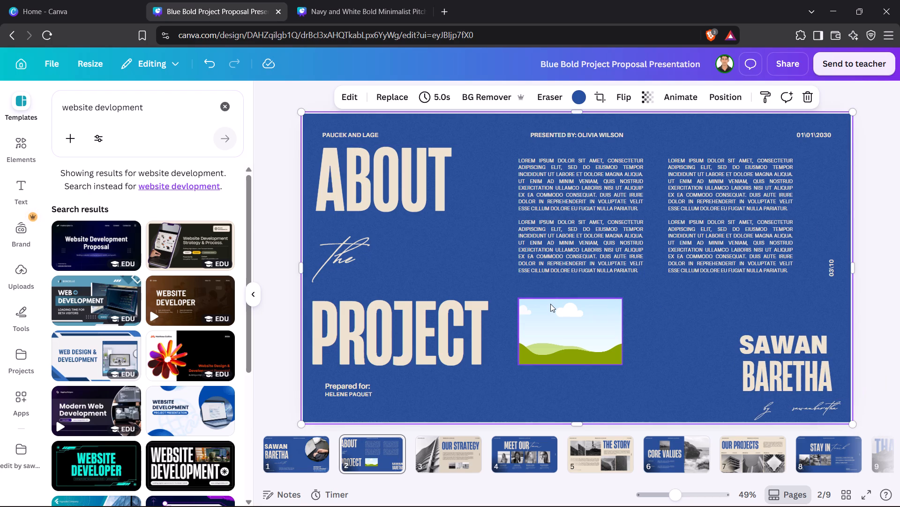
# Enlarge the empty image frame to fill the space beneath the text columns, between PROJECT and the presenter's name.
pyautogui.click(549, 306)
pyautogui.moveTo(623, 369); pyautogui.dragTo(707, 425)
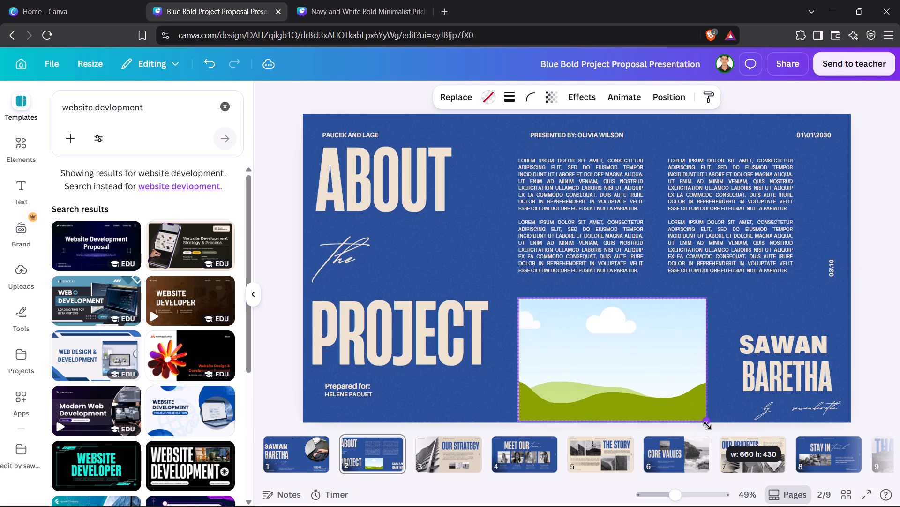
pyautogui.moveTo(707, 425); pyautogui.dragTo(738, 421)
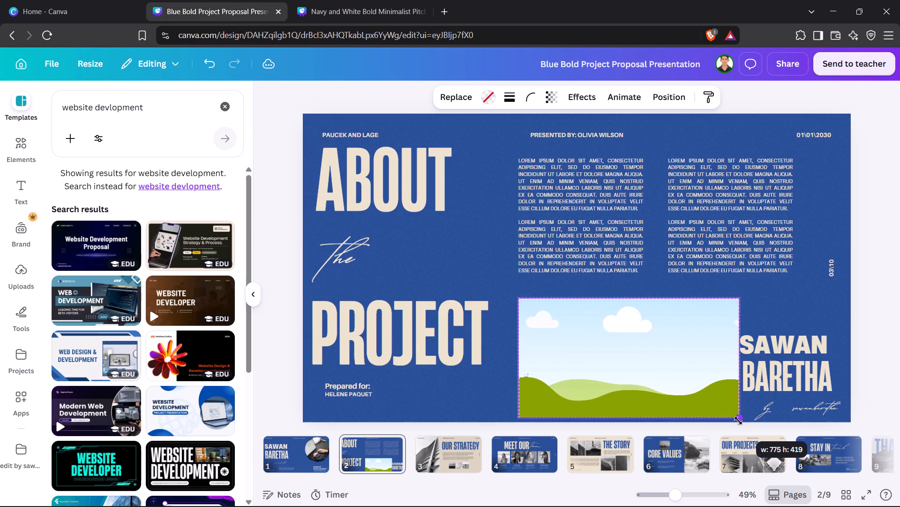
pyautogui.moveTo(738, 421); pyautogui.dragTo(730, 421)
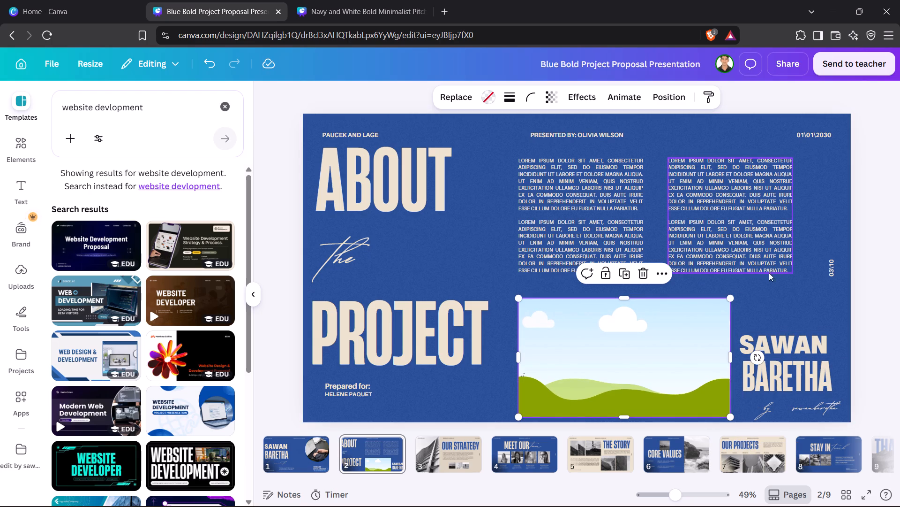
pyautogui.click(795, 290)
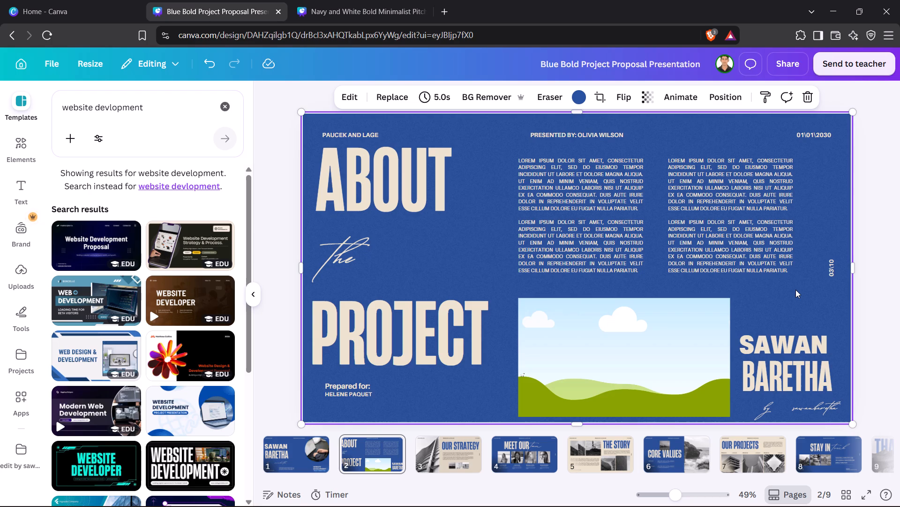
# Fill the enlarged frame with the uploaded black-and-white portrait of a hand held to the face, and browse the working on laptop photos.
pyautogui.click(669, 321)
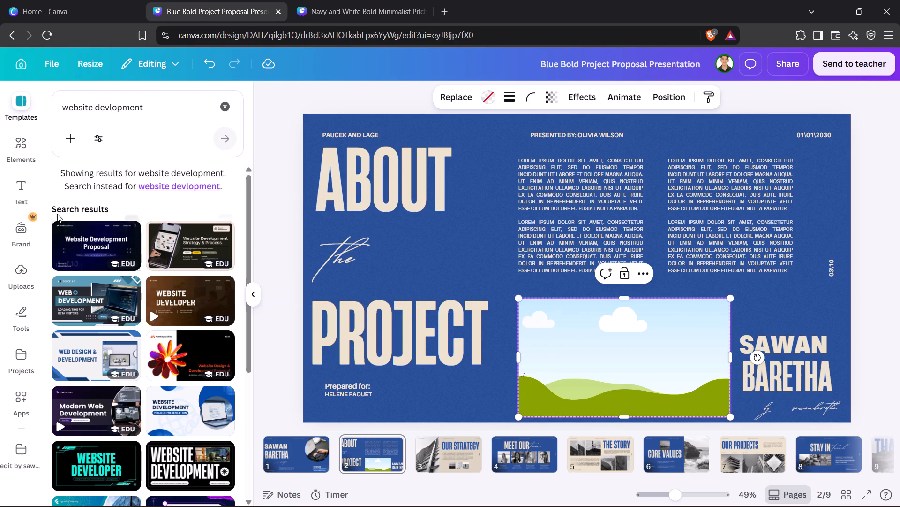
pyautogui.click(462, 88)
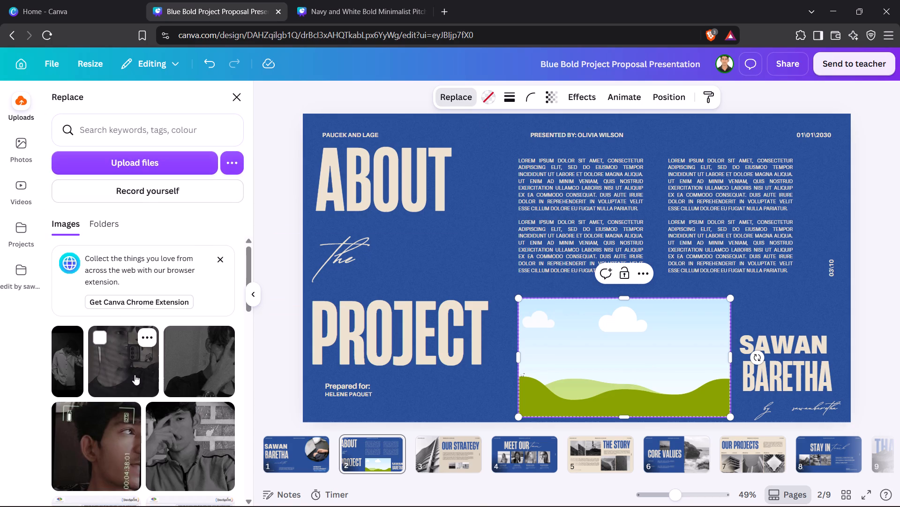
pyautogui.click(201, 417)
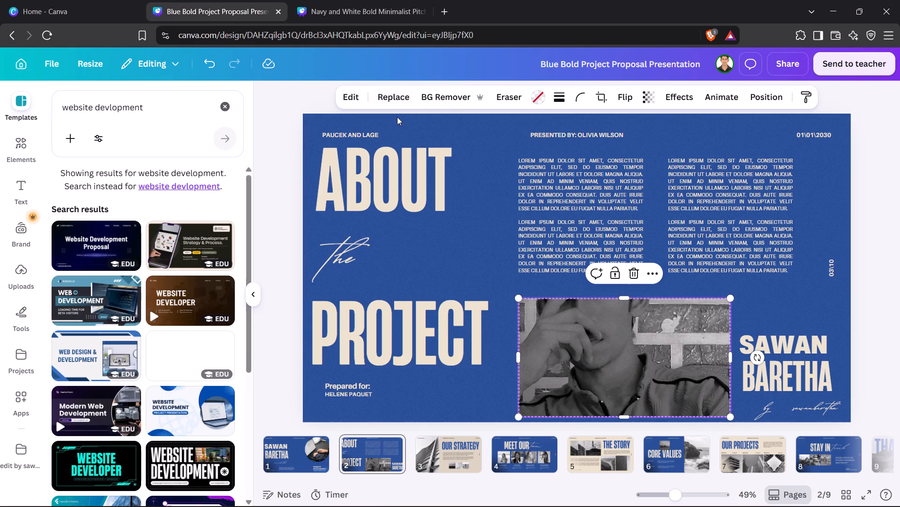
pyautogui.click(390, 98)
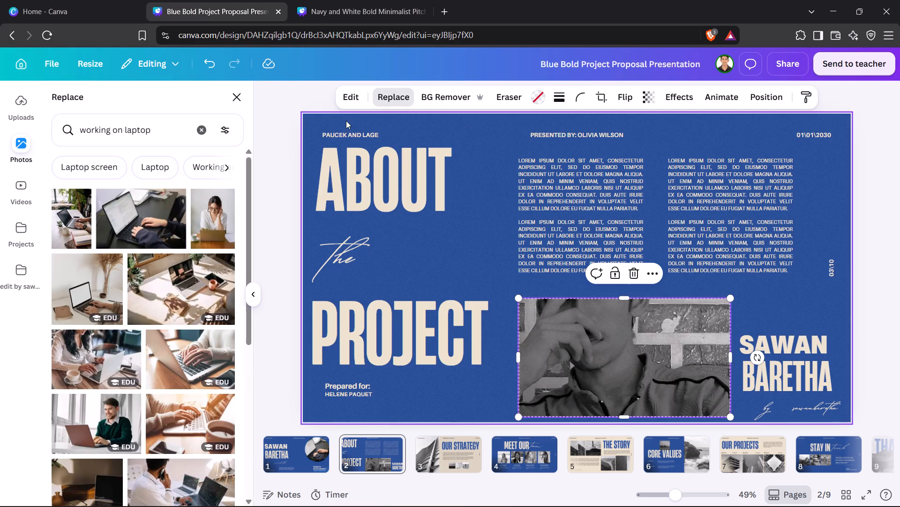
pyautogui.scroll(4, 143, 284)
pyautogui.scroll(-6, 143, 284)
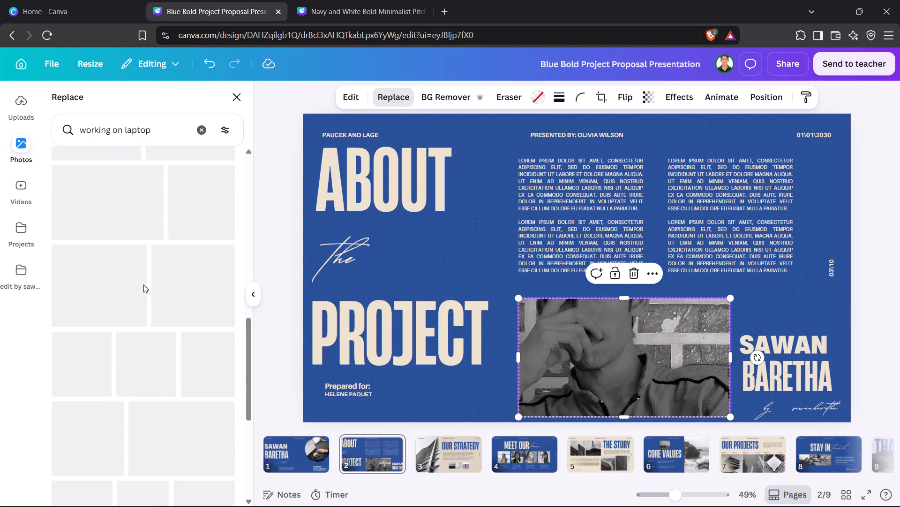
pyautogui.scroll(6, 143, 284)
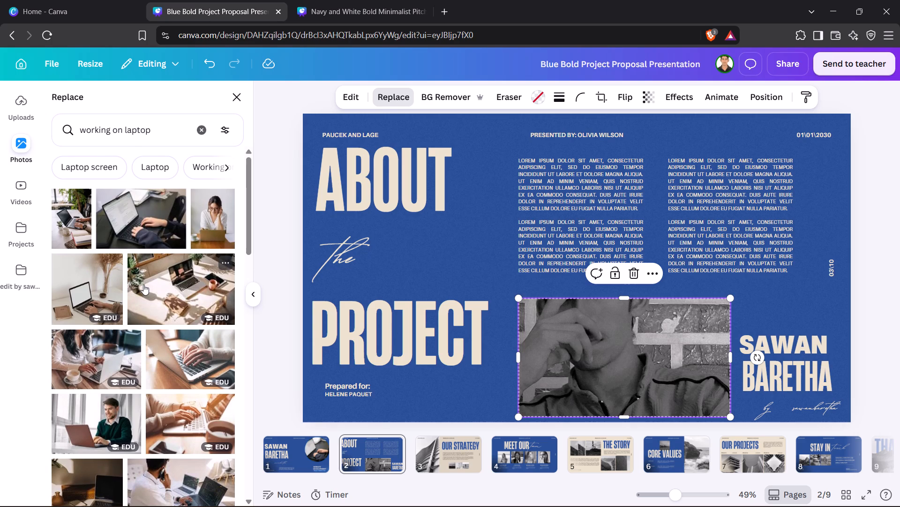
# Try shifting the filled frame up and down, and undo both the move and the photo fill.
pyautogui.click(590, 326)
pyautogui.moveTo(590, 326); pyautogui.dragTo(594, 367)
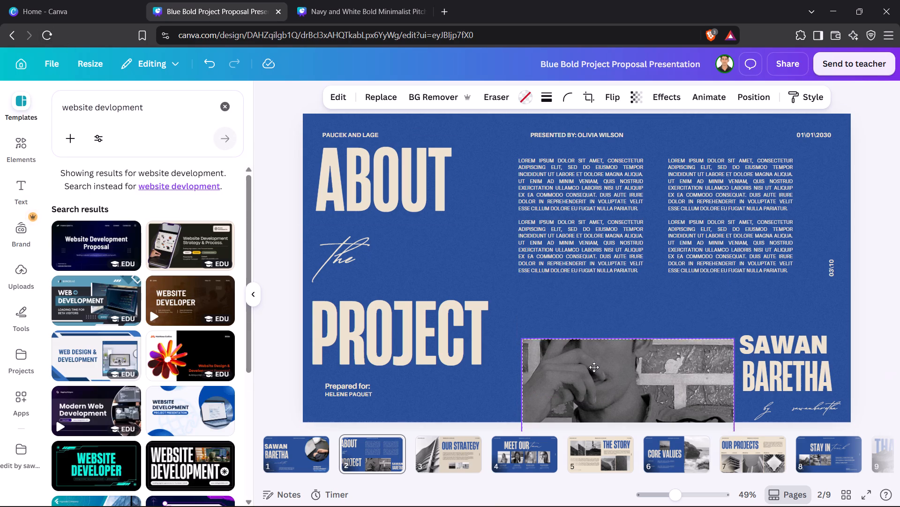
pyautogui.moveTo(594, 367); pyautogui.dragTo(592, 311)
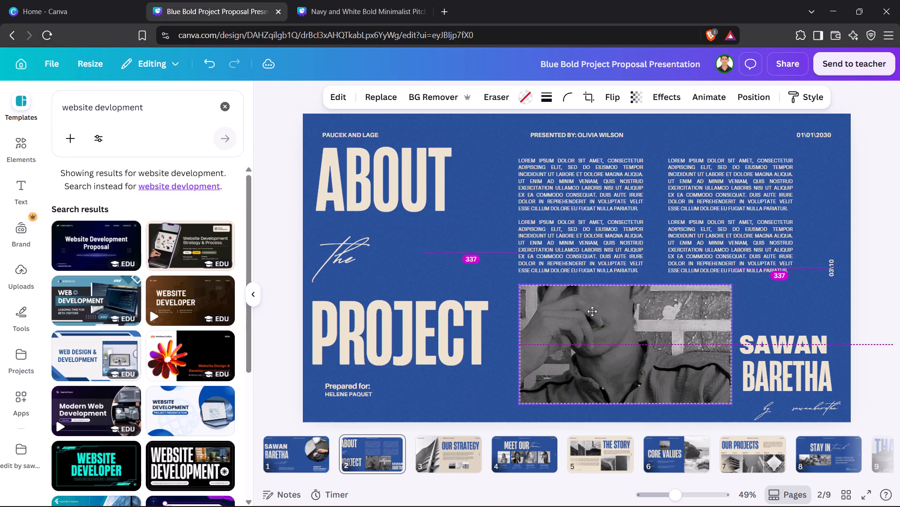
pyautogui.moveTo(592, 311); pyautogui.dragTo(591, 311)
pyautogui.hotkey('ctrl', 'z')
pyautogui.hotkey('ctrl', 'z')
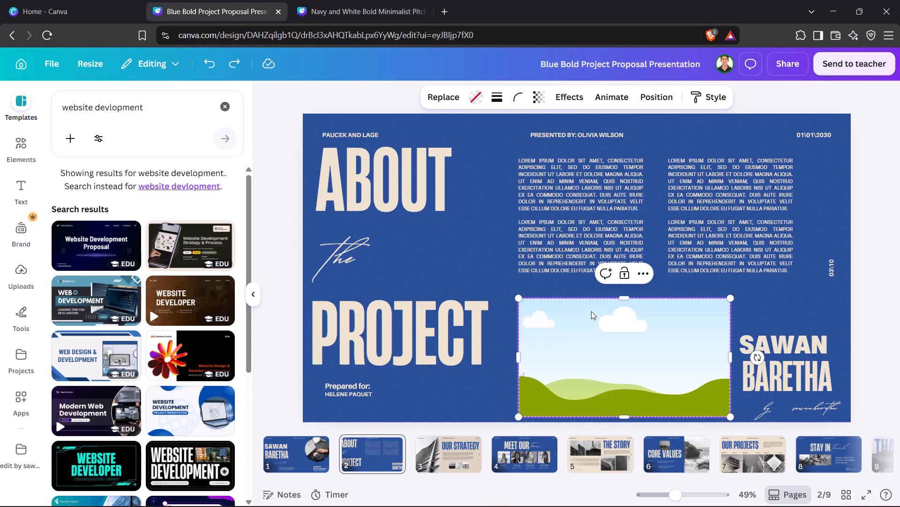
# Fill the frame on the ABOUT the PROJECT page with the uploaded dark photo showing a phone held in a hand.
pyautogui.click(591, 311)
pyautogui.click(575, 355)
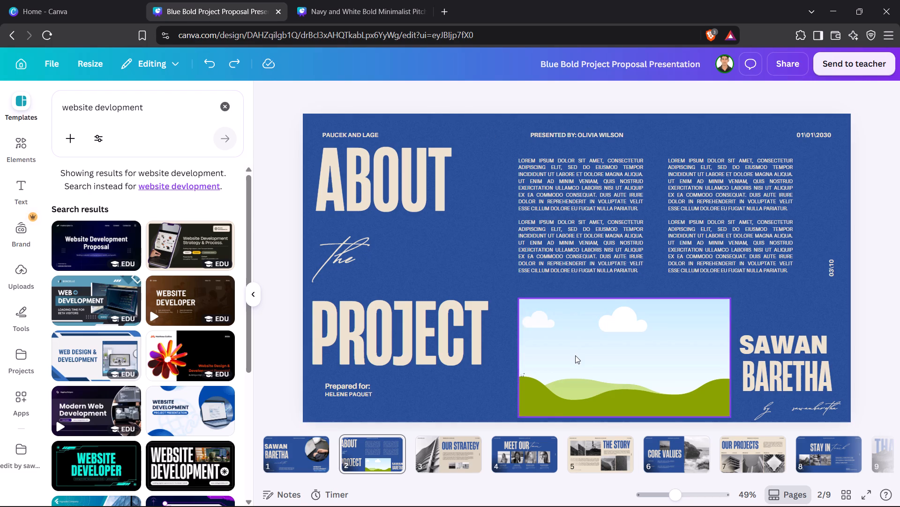
pyautogui.click(451, 100)
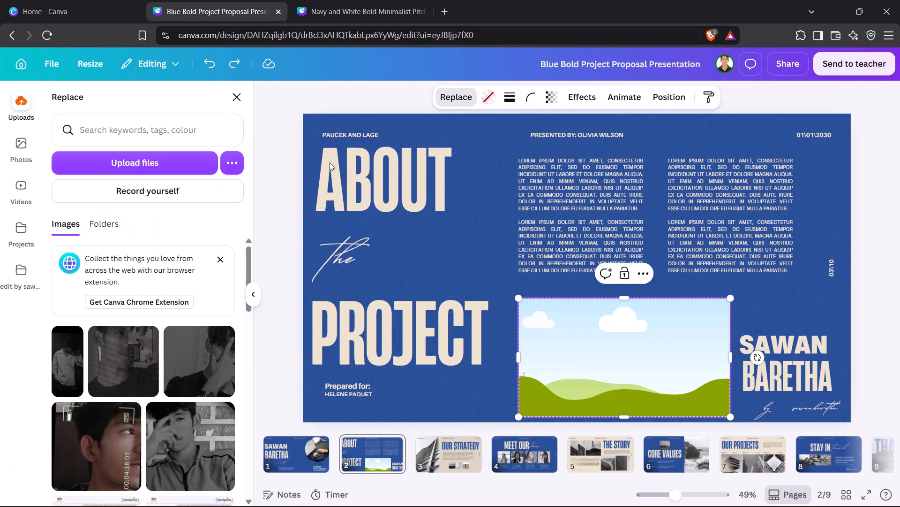
pyautogui.scroll(-2, 167, 348)
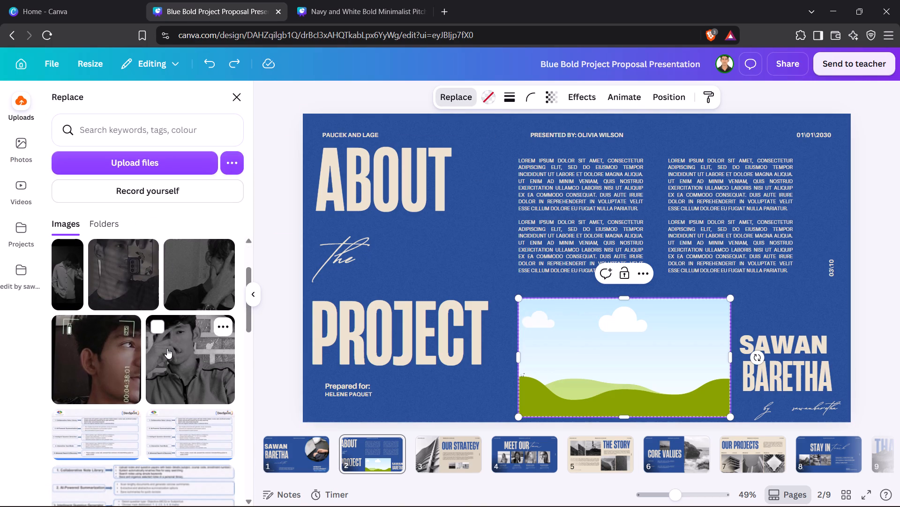
pyautogui.click(114, 281)
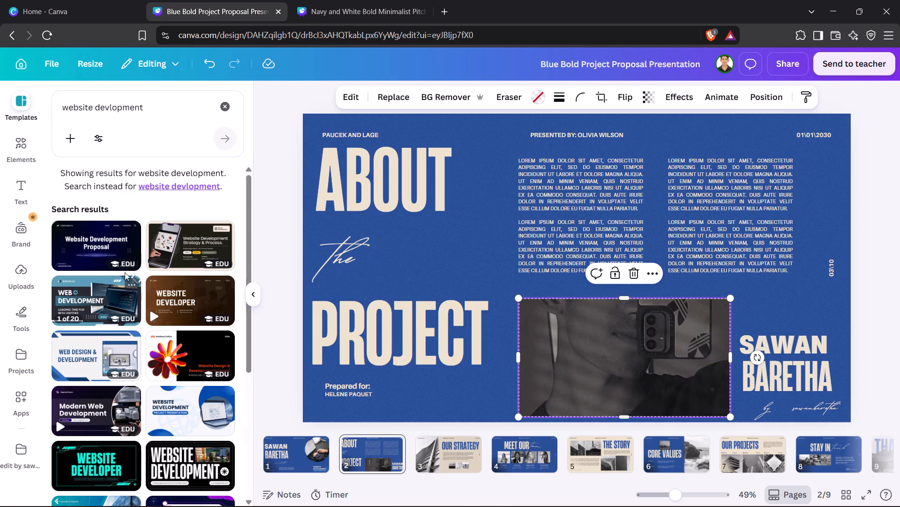
pyautogui.scroll(-7, 149, 268)
pyautogui.scroll(8, 149, 268)
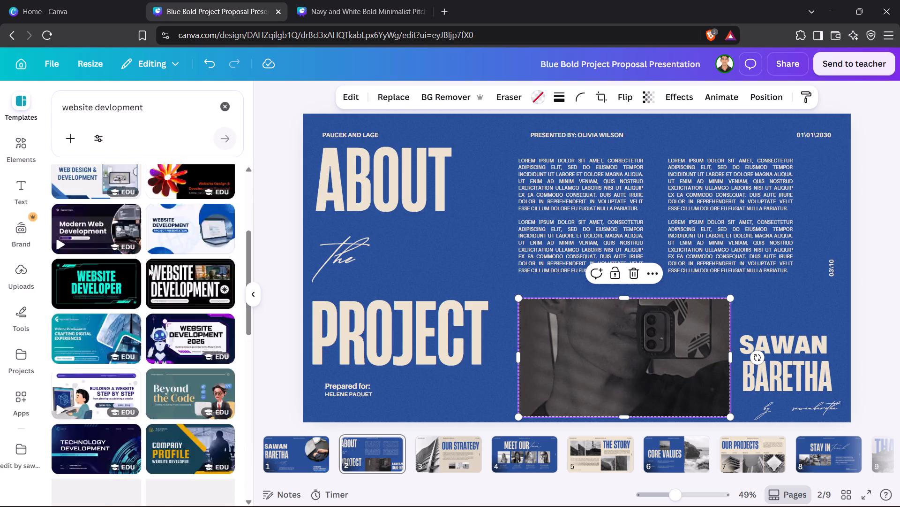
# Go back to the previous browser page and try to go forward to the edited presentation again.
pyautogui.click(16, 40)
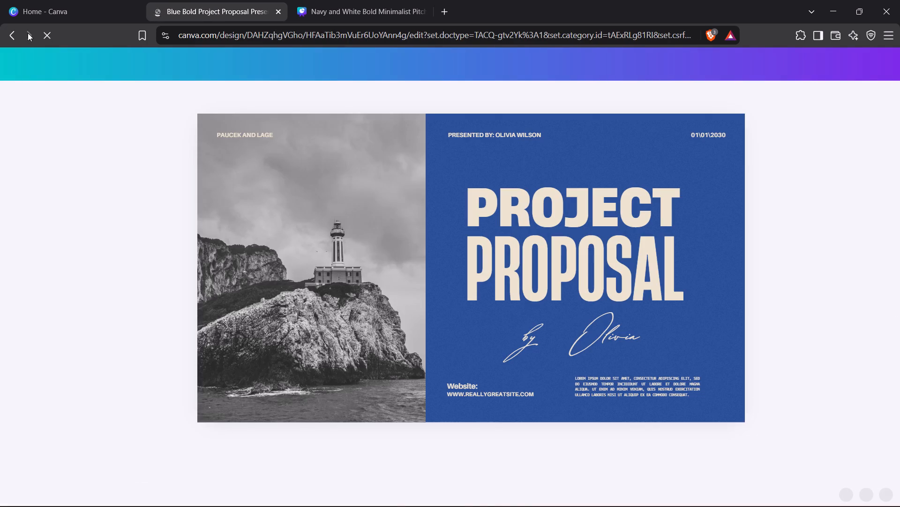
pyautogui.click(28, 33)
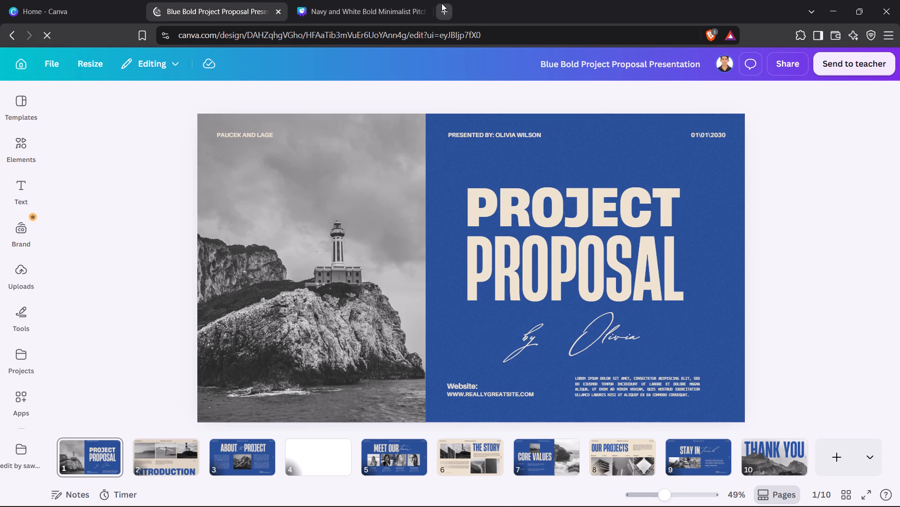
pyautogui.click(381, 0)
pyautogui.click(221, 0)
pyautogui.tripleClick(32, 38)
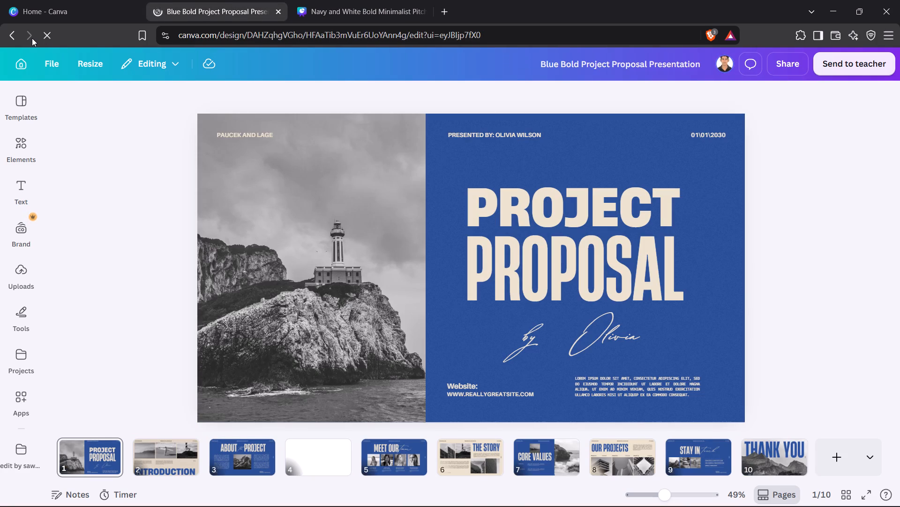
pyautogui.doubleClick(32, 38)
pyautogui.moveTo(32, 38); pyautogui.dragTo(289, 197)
# Replace the lighthouse photo on the PROJECT PROPOSAL cover with the uploaded dark photo of a person in a buttoned shirt.
pyautogui.click(289, 197)
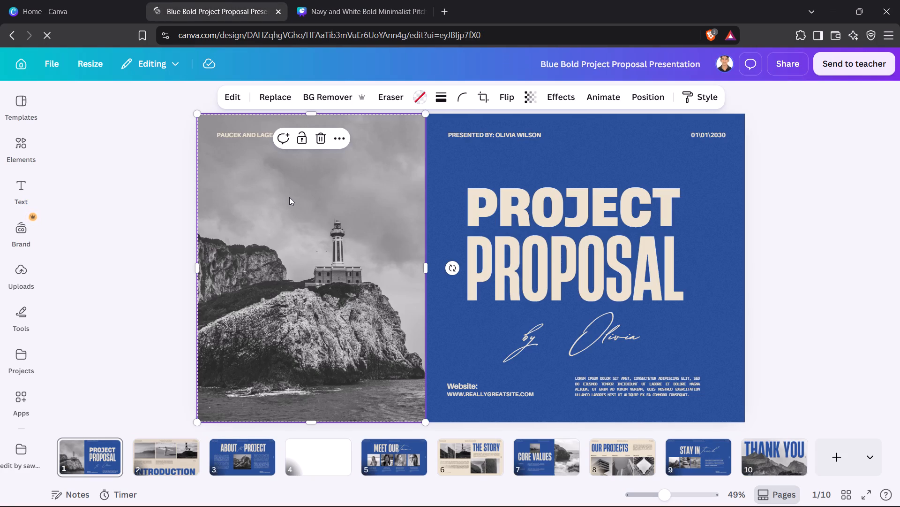
pyautogui.press('Delete')
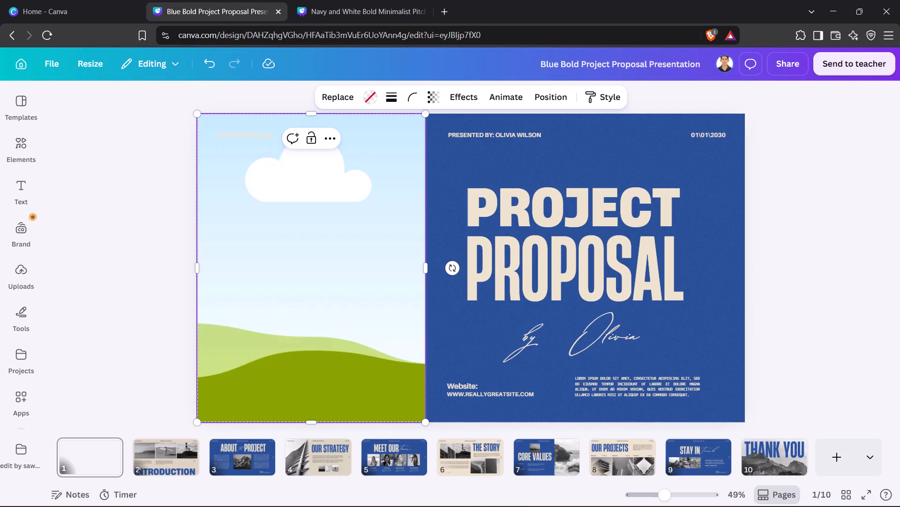
pyautogui.click(289, 197)
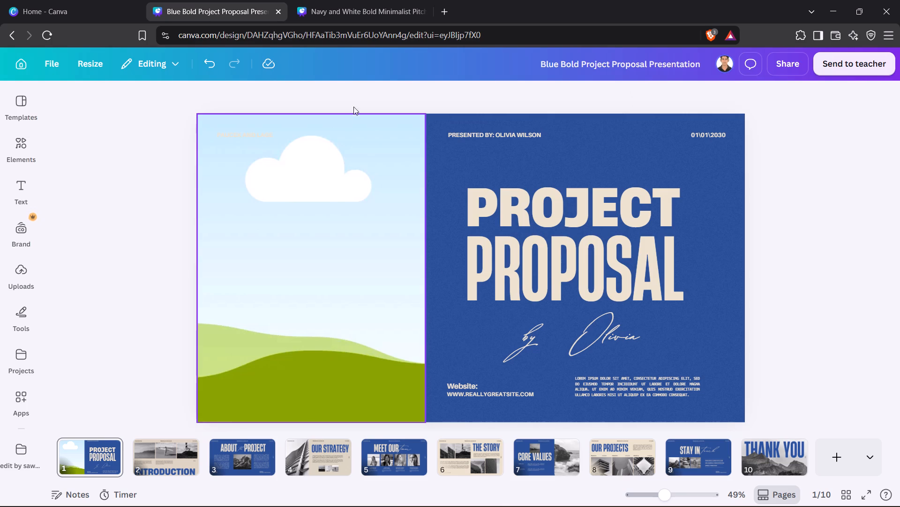
pyautogui.click(333, 189)
pyautogui.click(346, 99)
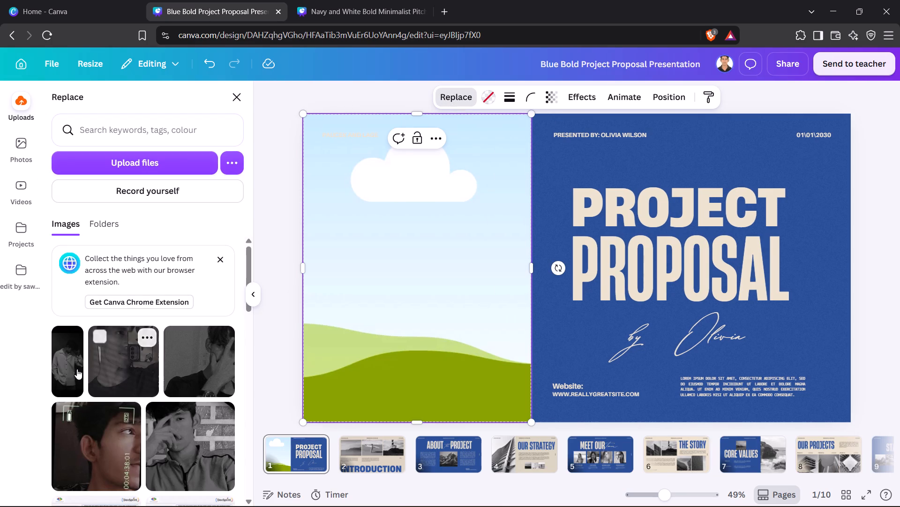
pyautogui.click(74, 367)
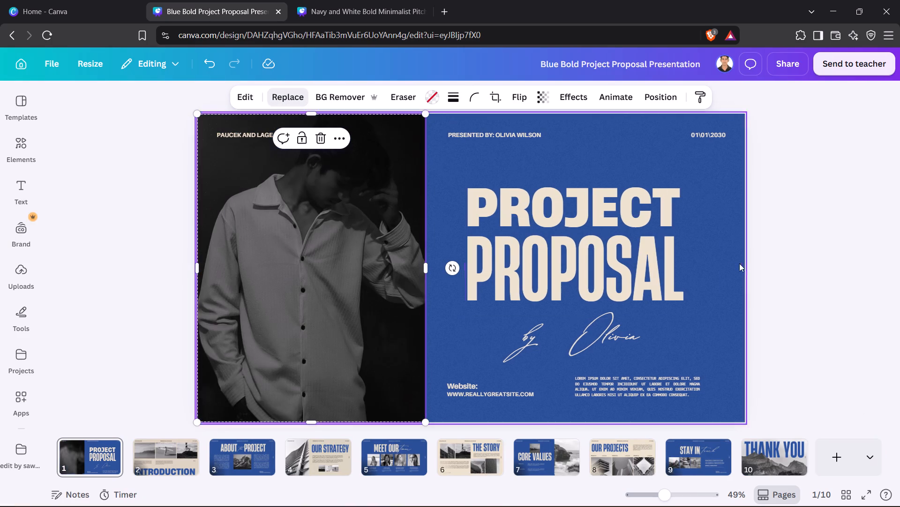
pyautogui.click(814, 303)
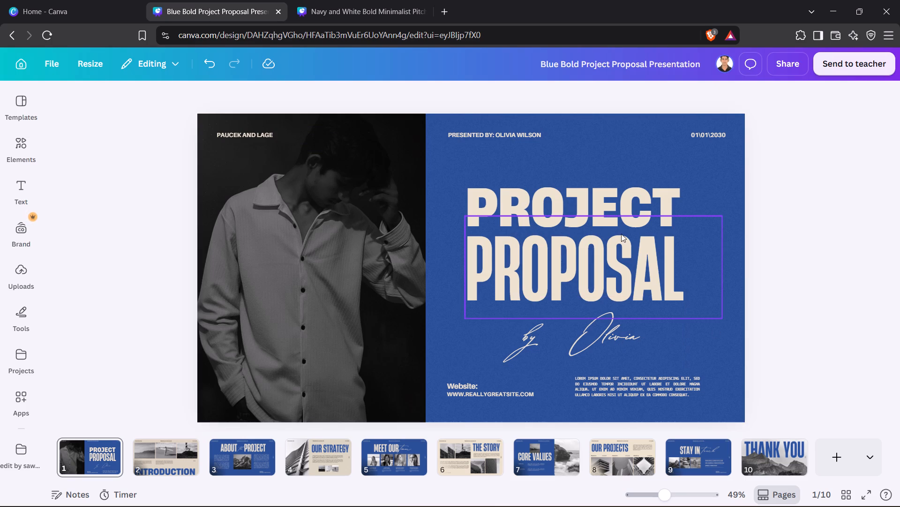
# Replace the two-line cover title PROJECT PROPOSAL with the presenter's first name above the surname.
pyautogui.click(649, 192)
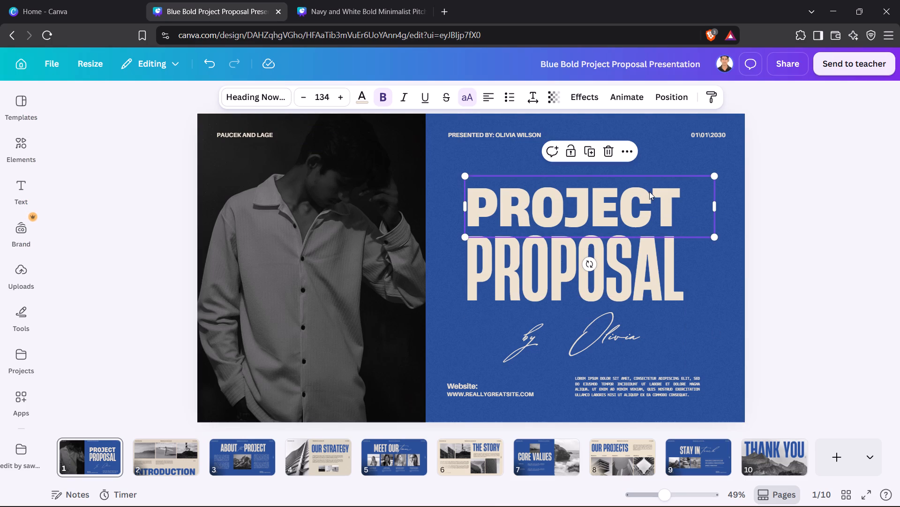
pyautogui.doubleClick(649, 192)
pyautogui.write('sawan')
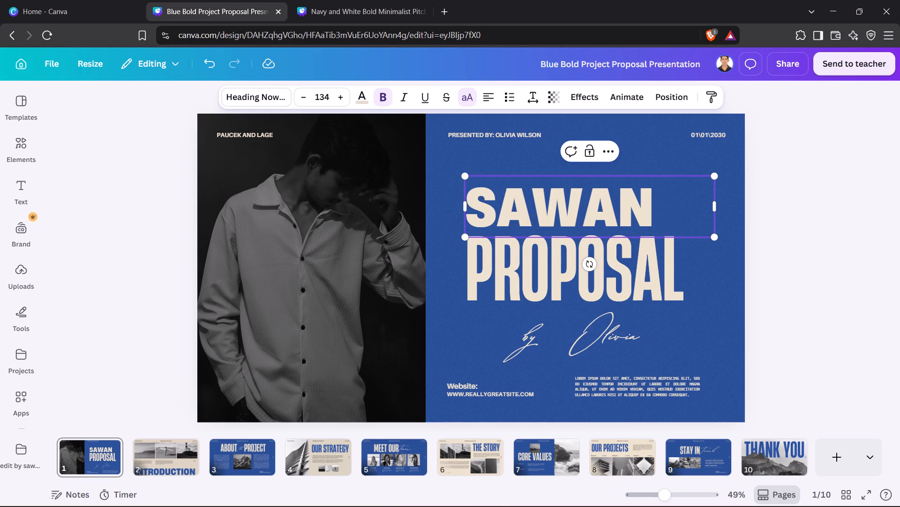
pyautogui.doubleClick(561, 274)
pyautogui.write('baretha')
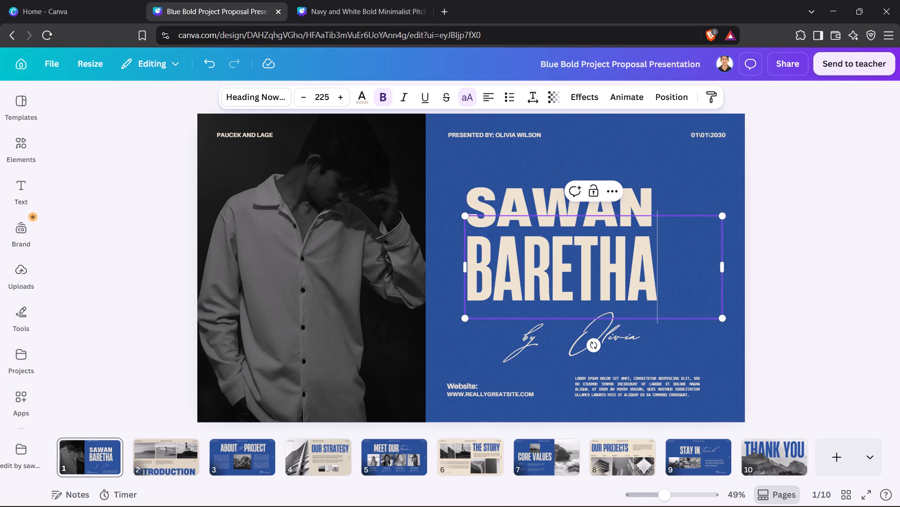
pyautogui.click(459, 155)
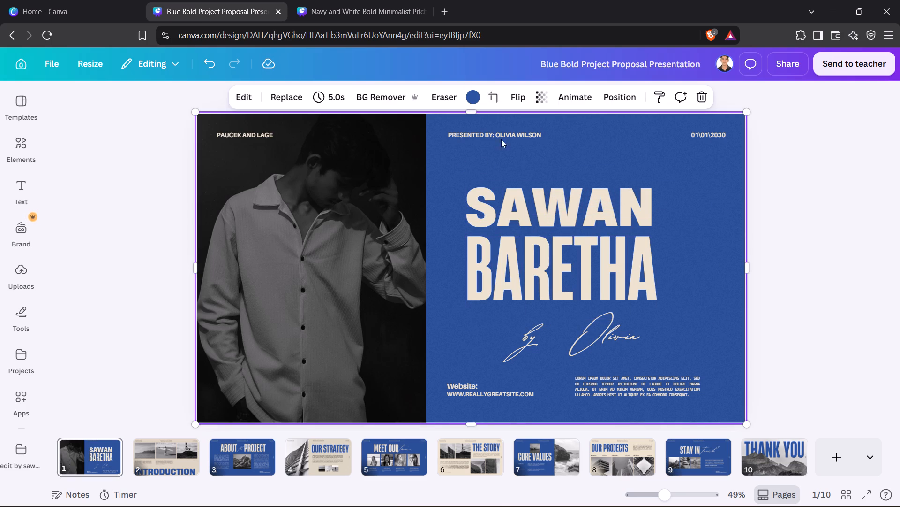
# Replace the name Olivia Wilson in the cover's PRESENTED BY line with the presenter's first name.
pyautogui.doubleClick(528, 131)
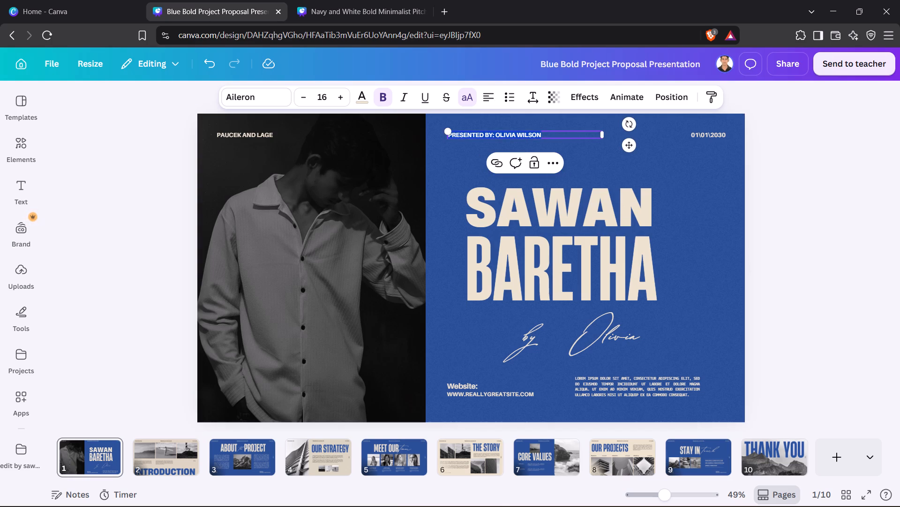
pyautogui.click(528, 131)
pyautogui.press('Delete')
pyautogui.press('Delete')
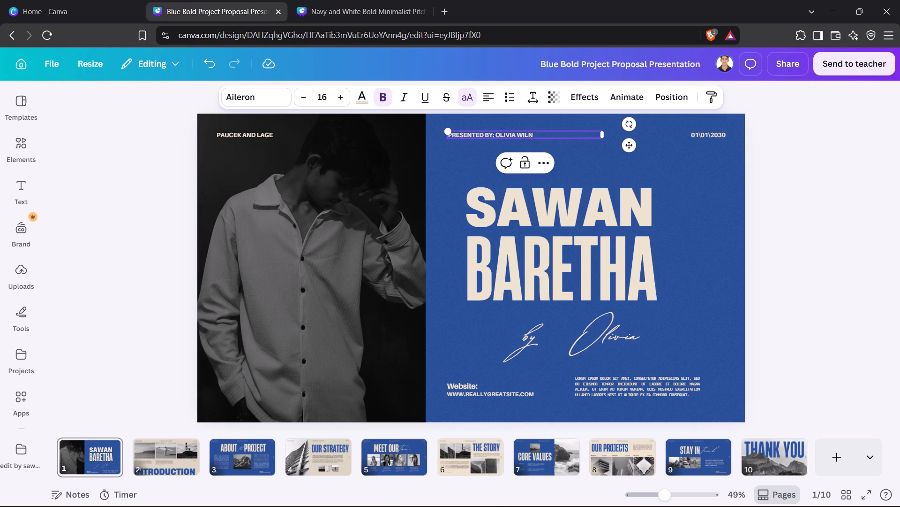
pyautogui.press('Delete')
pyautogui.press('BackSpace')
pyautogui.press('BackSpace')
pyautogui.press('BackSpace')
pyautogui.press('BackSpace')
pyautogui.press('BackSpace')
pyautogui.press('BackSpace')
pyautogui.press('BackSpace')
pyautogui.press('BackSpace')
pyautogui.press('BackSpace')
pyautogui.press('BackSpace')
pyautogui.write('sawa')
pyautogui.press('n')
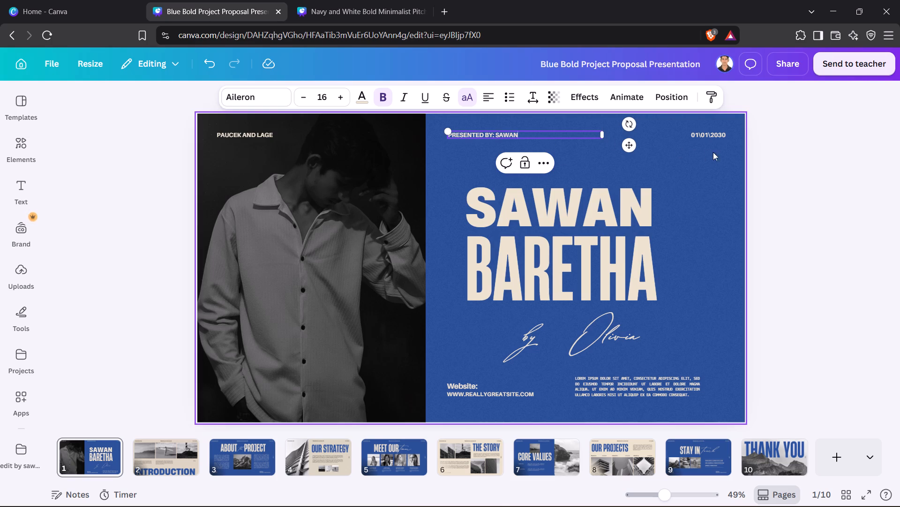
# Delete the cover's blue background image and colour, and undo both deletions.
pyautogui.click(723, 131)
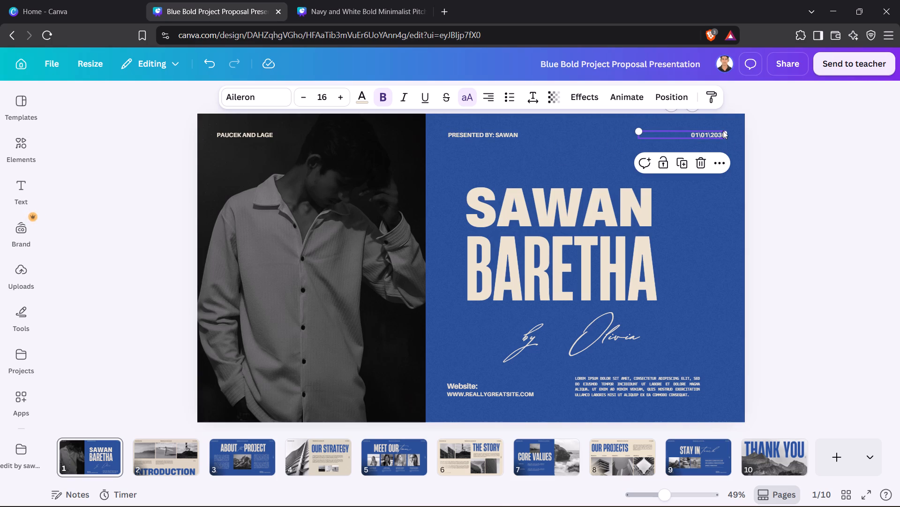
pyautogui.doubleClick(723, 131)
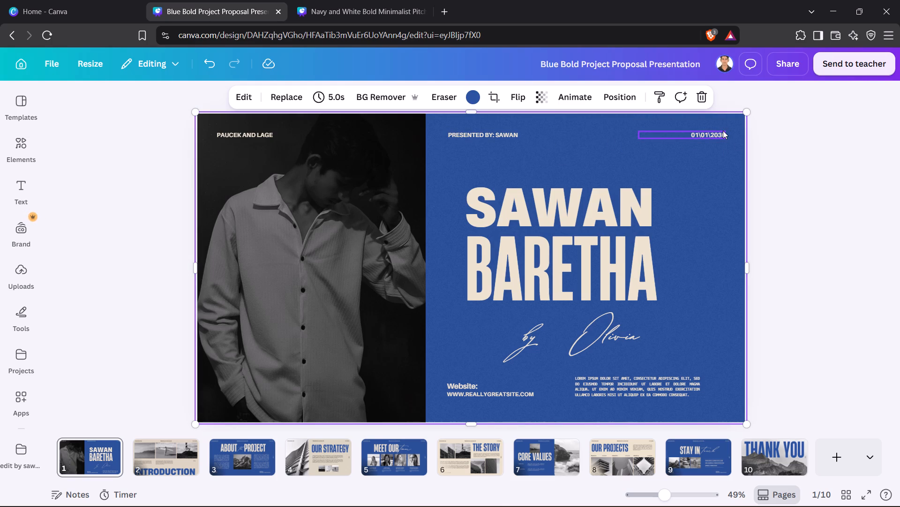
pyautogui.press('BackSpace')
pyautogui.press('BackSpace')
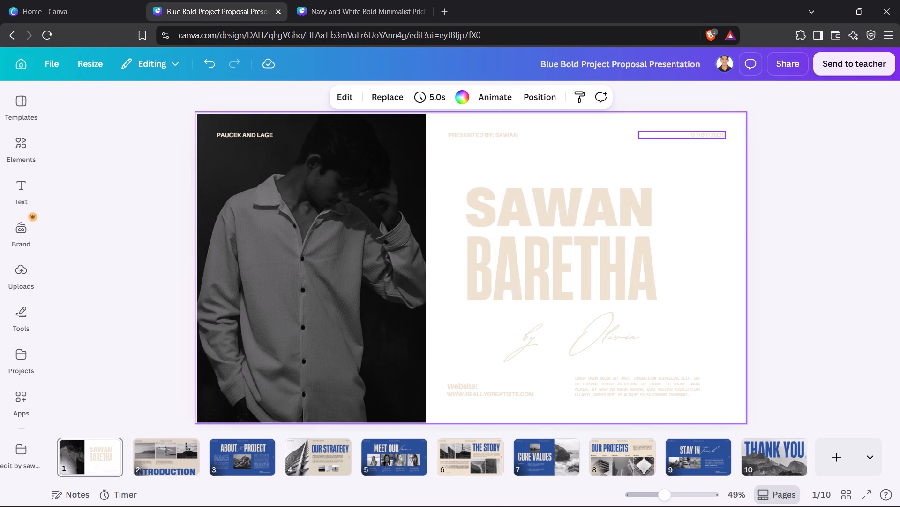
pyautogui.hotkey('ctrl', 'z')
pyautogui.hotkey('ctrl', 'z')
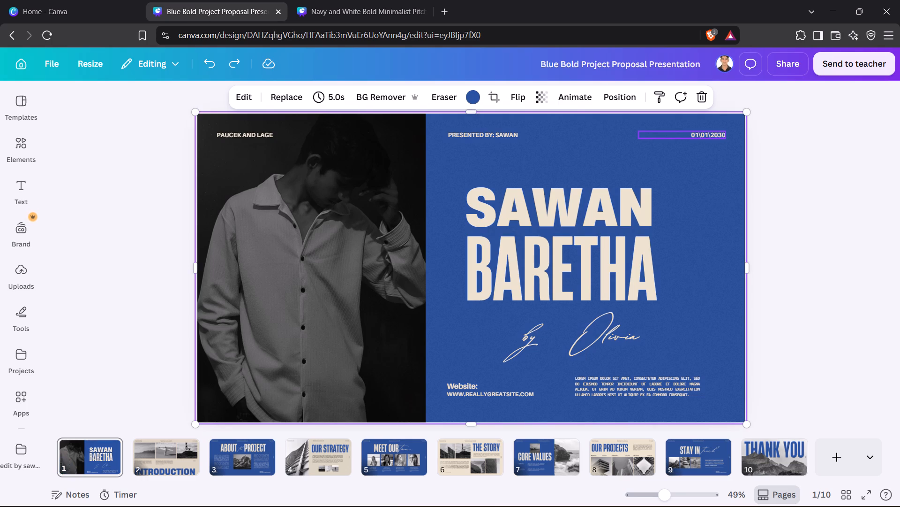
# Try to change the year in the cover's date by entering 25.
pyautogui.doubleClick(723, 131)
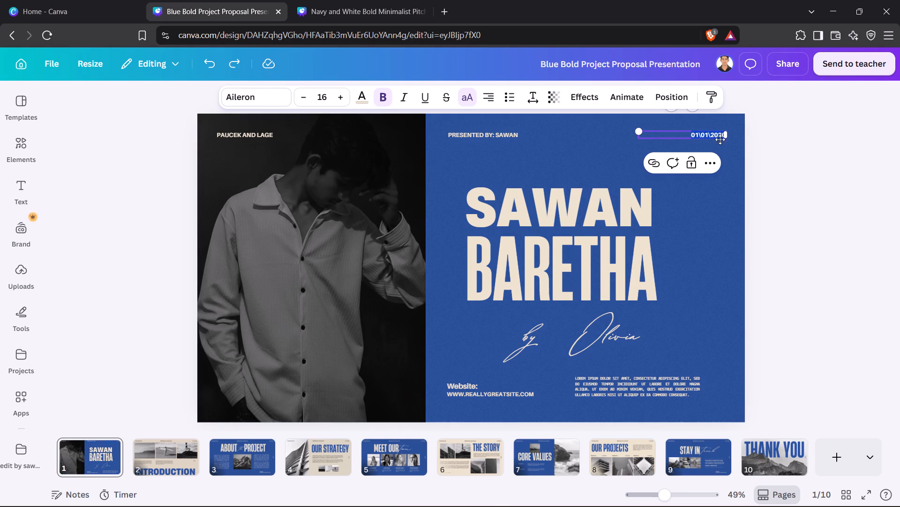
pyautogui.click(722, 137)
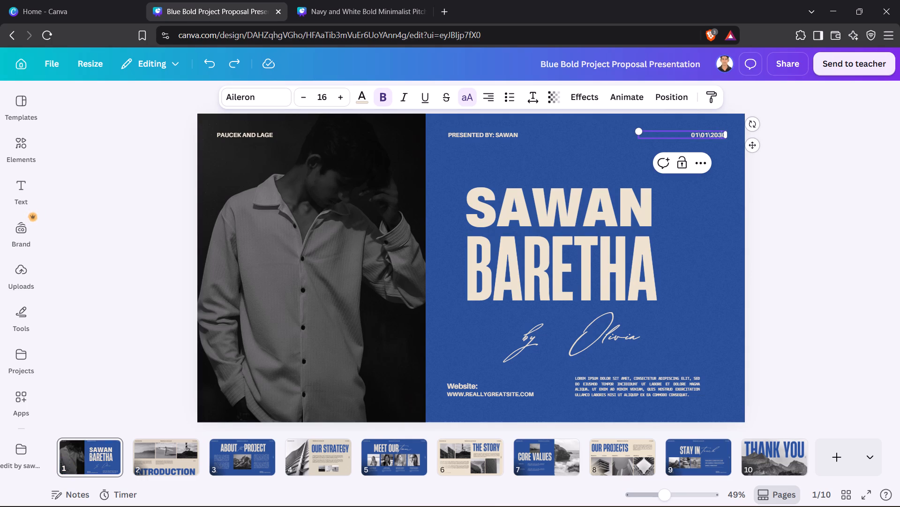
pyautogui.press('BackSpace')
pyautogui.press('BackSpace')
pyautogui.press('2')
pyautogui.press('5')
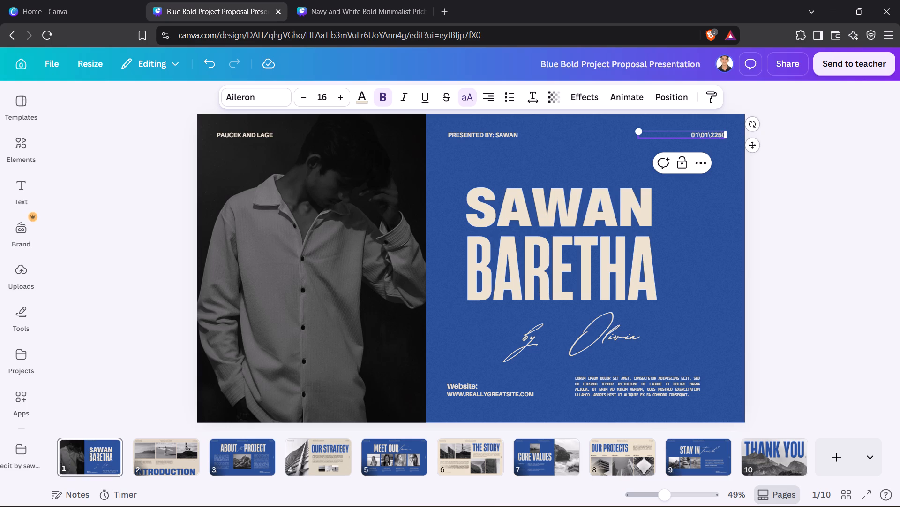
# Clear the cover's date text and enter 01/11/2025 in its place.
pyautogui.press('Left')
pyautogui.press('Left')
pyautogui.press('Left')
pyautogui.press('Left')
pyautogui.press('Left')
pyautogui.press('Left')
pyautogui.press('BackSpace')
pyautogui.press('BackSpace')
pyautogui.press('BackSpace')
pyautogui.press('BackSpace')
pyautogui.press('BackSpace')
pyautogui.press('BackSpace')
pyautogui.press('BackSpace')
pyautogui.press('BackSpace')
pyautogui.doubleClick(679, 133)
pyautogui.press('Delete')
pyautogui.press('BackSpace')
pyautogui.press('Delete')
pyautogui.press('Delete')
pyautogui.press('Delete')
pyautogui.press('Delete')
pyautogui.press('Delete')
pyautogui.write('01')
pyautogui.press('/')
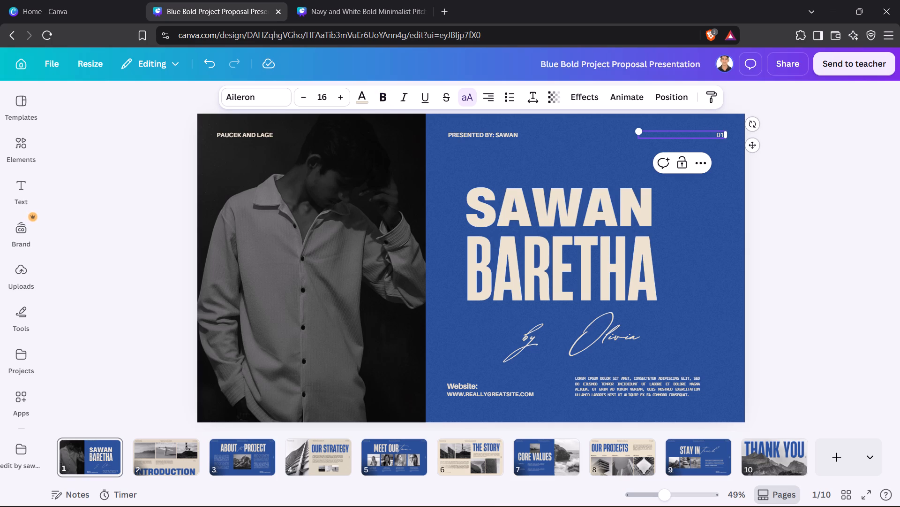
pyautogui.write('11')
pyautogui.write('/2025')
pyautogui.click(711, 193)
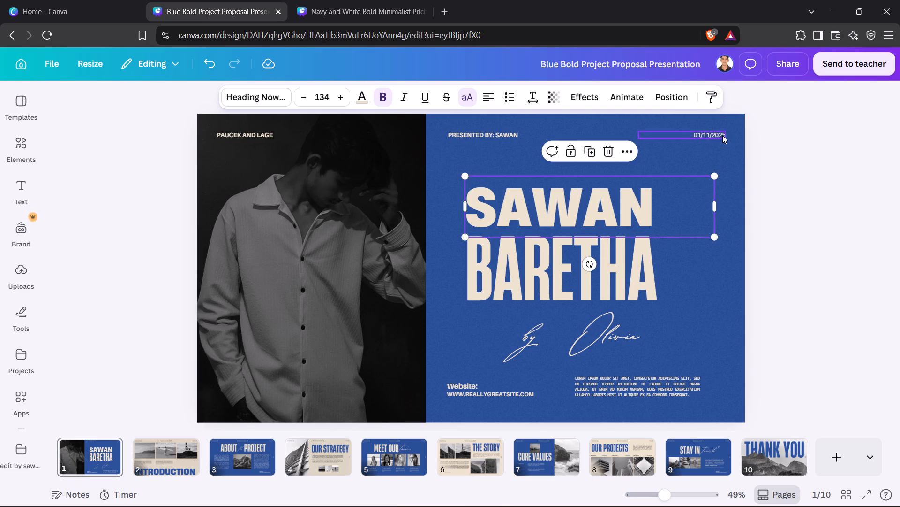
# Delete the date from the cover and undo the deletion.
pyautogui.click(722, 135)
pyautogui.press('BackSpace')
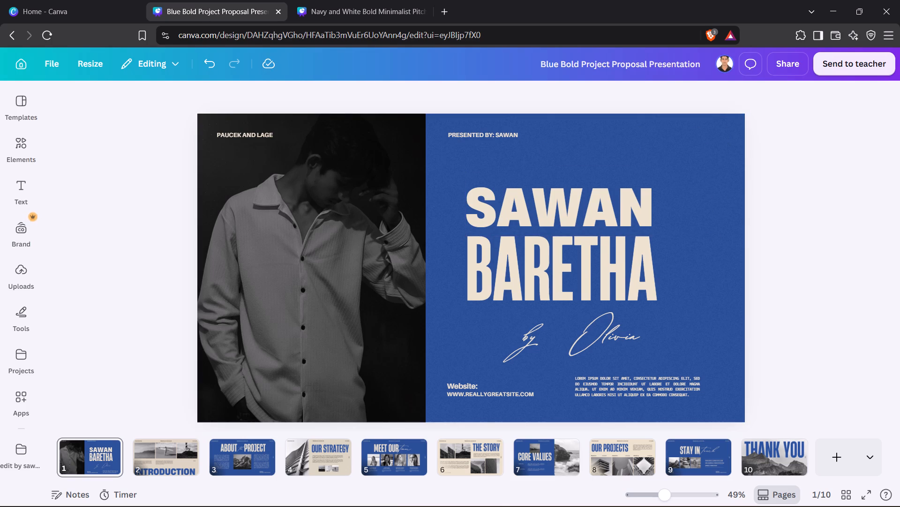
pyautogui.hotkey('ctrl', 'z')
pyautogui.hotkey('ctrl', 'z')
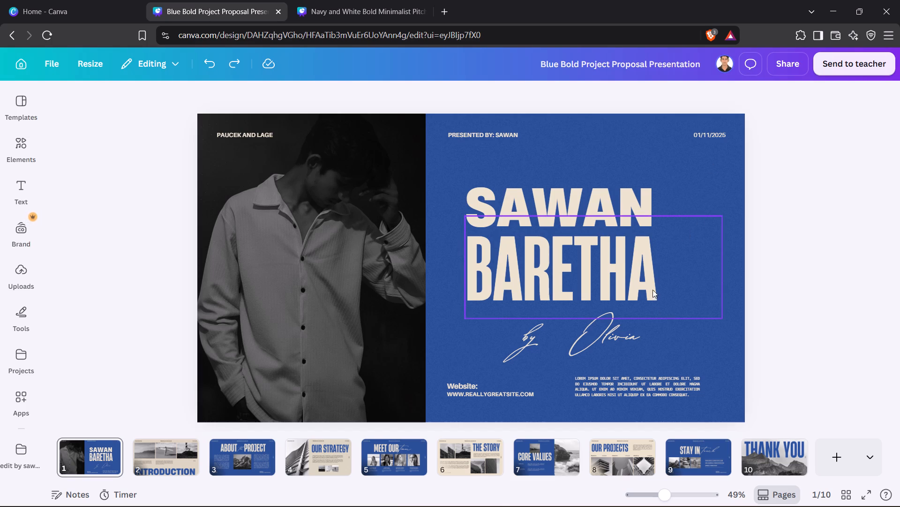
# Replace the handwritten "by Olivia" signature on the cover with "by" followed by the presenter's name in lowercase without a space.
pyautogui.doubleClick(623, 331)
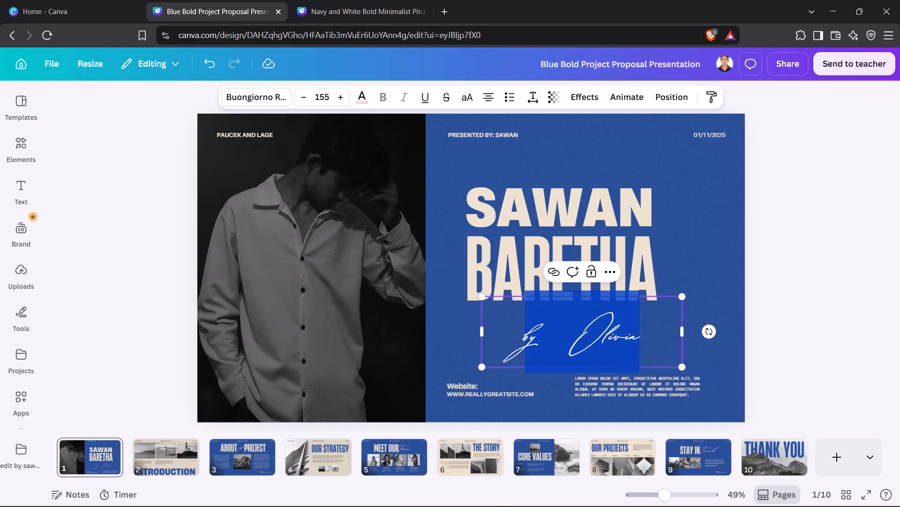
pyautogui.press('BackSpace')
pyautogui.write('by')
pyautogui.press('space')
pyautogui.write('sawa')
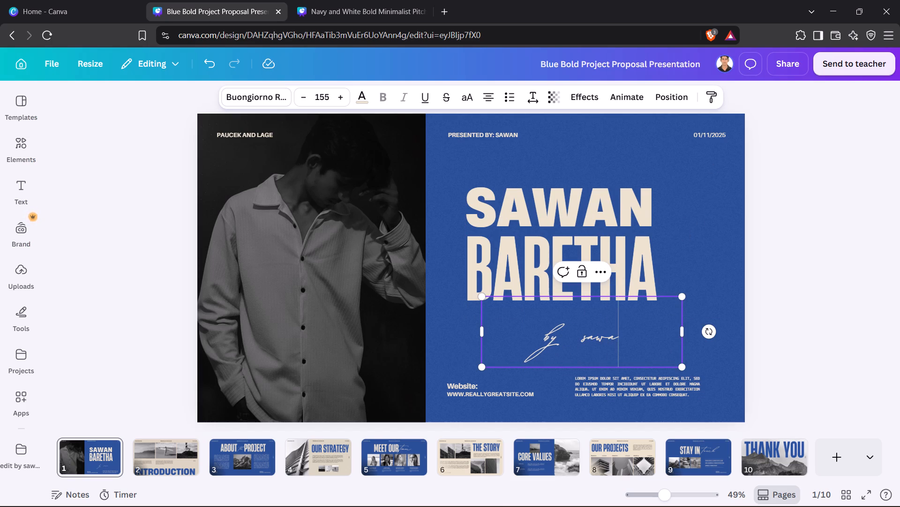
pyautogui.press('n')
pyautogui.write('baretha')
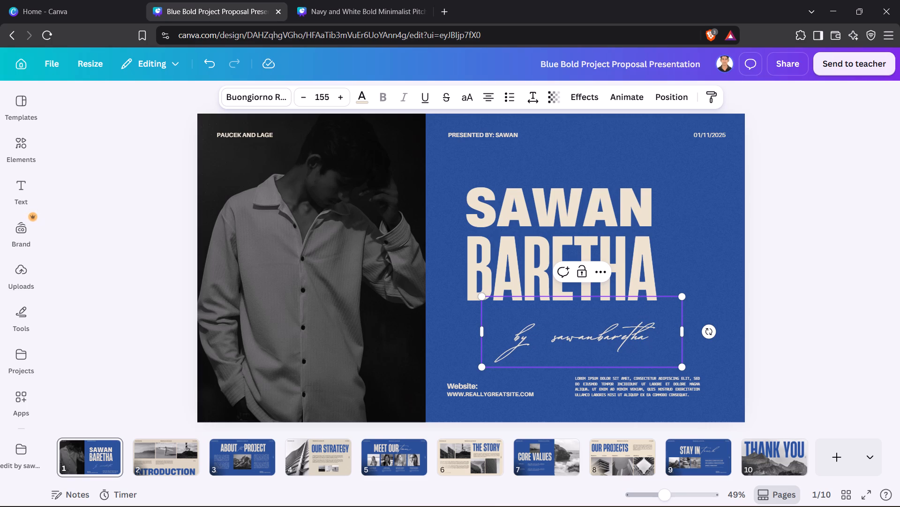
pyautogui.click(673, 131)
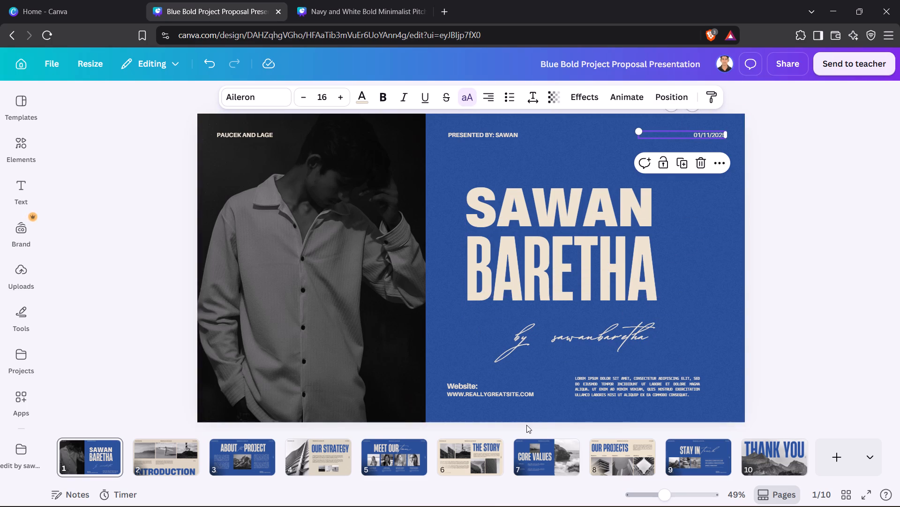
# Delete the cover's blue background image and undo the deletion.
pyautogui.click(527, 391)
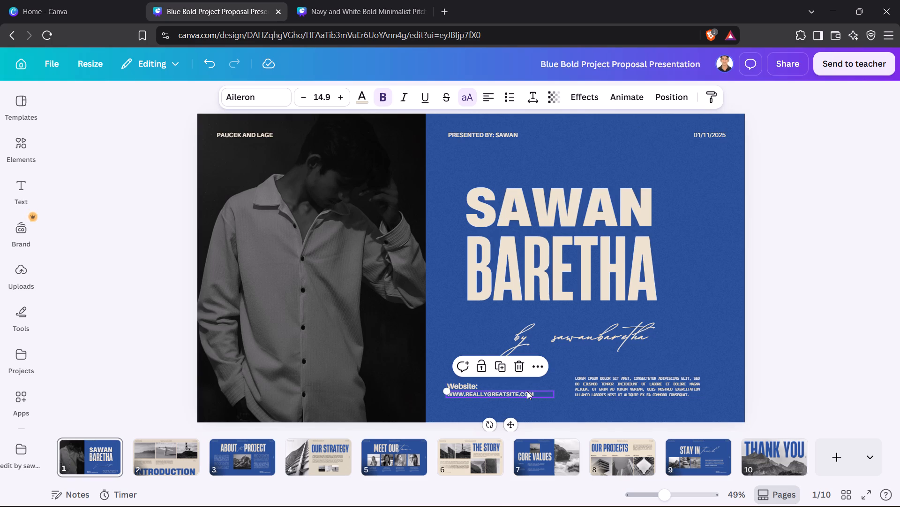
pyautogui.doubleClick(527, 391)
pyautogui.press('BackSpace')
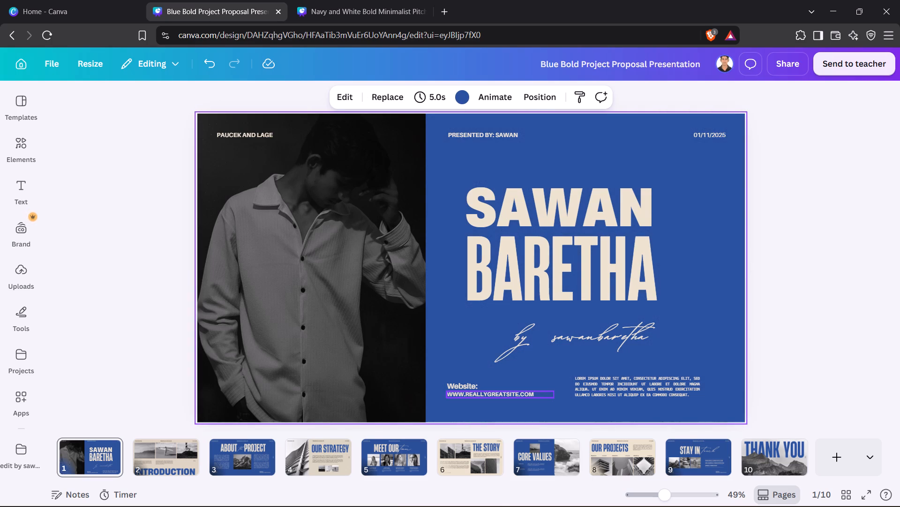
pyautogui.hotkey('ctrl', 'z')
# Replace the placeholder website text on the cover with the presenter's support contact address.
pyautogui.doubleClick(541, 391)
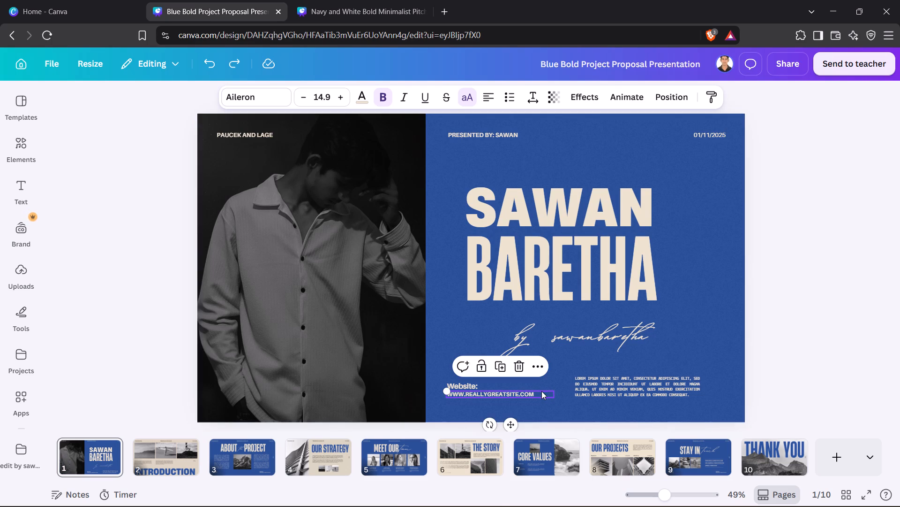
pyautogui.press('BackSpace')
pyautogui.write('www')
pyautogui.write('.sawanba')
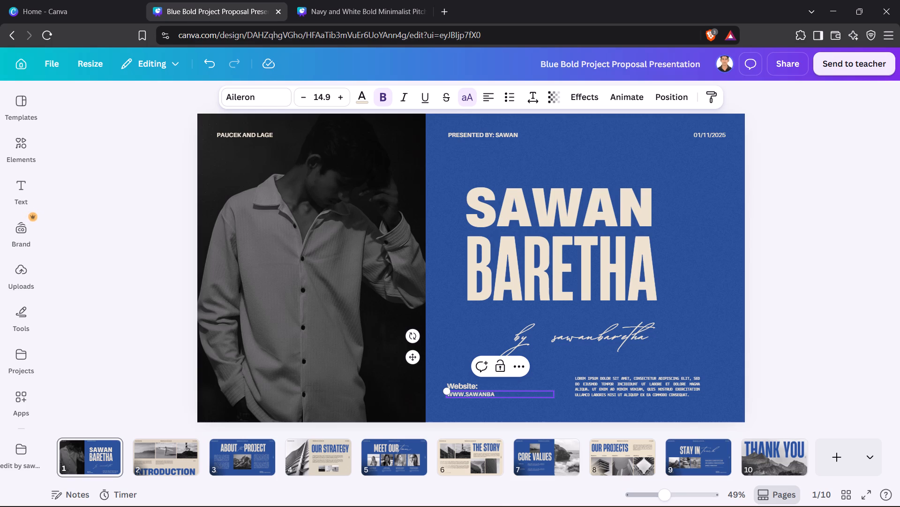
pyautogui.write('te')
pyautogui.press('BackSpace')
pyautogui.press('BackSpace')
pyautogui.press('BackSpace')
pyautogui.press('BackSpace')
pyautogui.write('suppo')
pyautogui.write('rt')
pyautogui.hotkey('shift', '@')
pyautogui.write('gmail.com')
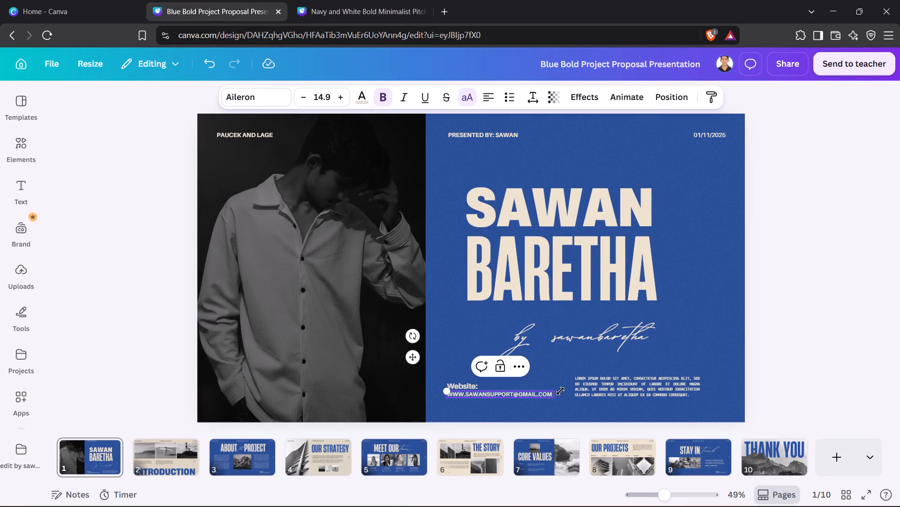
# Apply the Sleek page animation to the cover page.
pyautogui.click(726, 407)
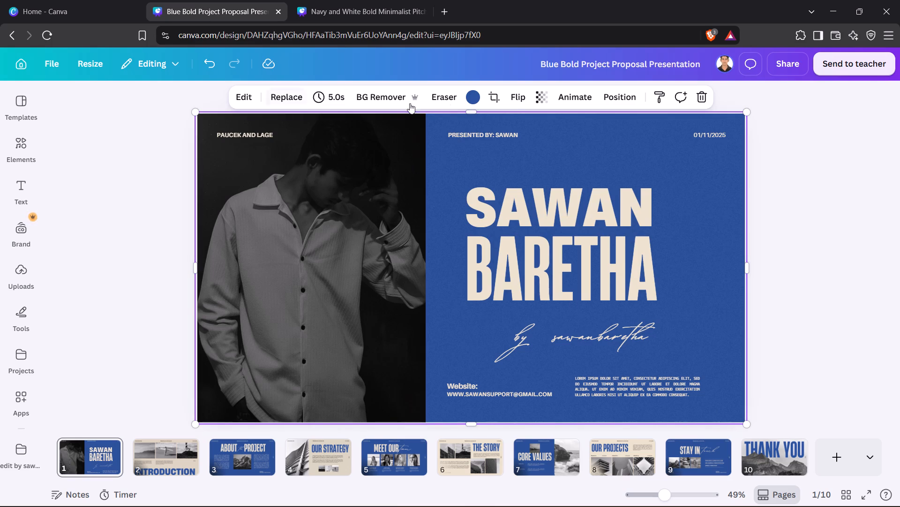
pyautogui.click(562, 98)
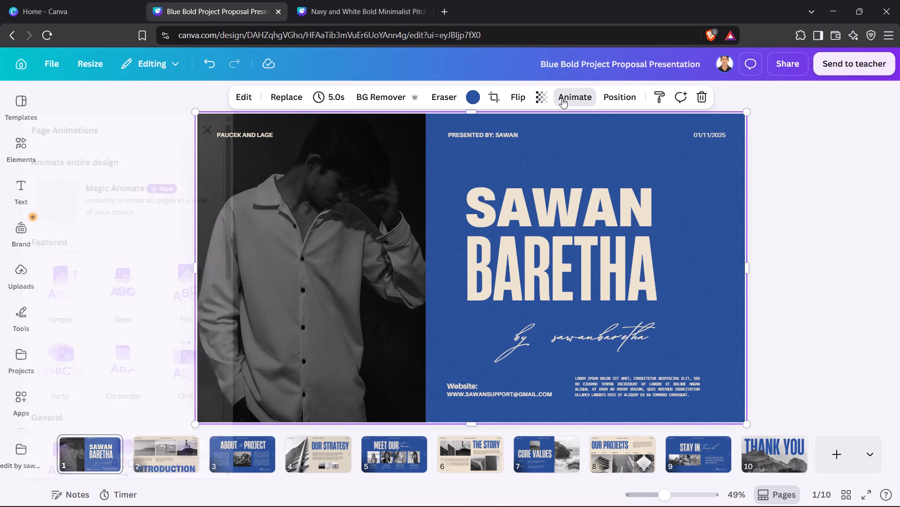
pyautogui.click(151, 290)
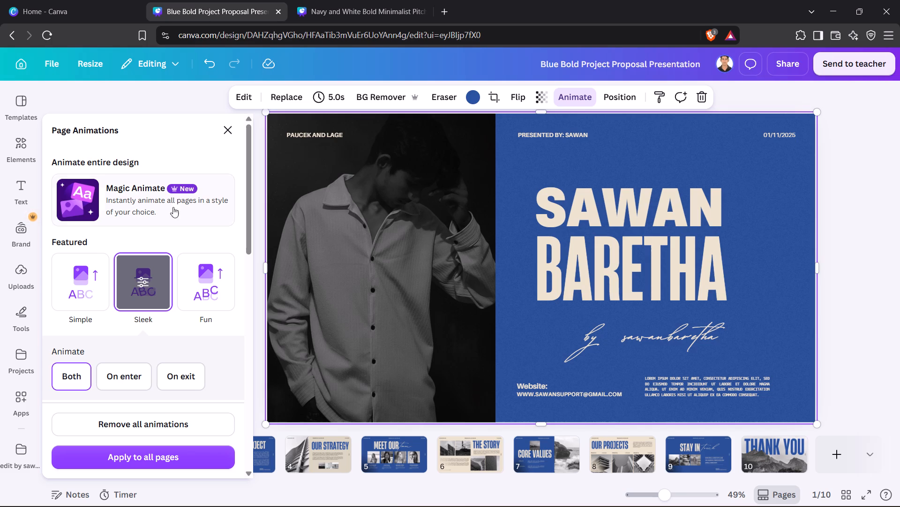
# Open the animation settings of the portrait photo on the cover.
pyautogui.click(357, 245)
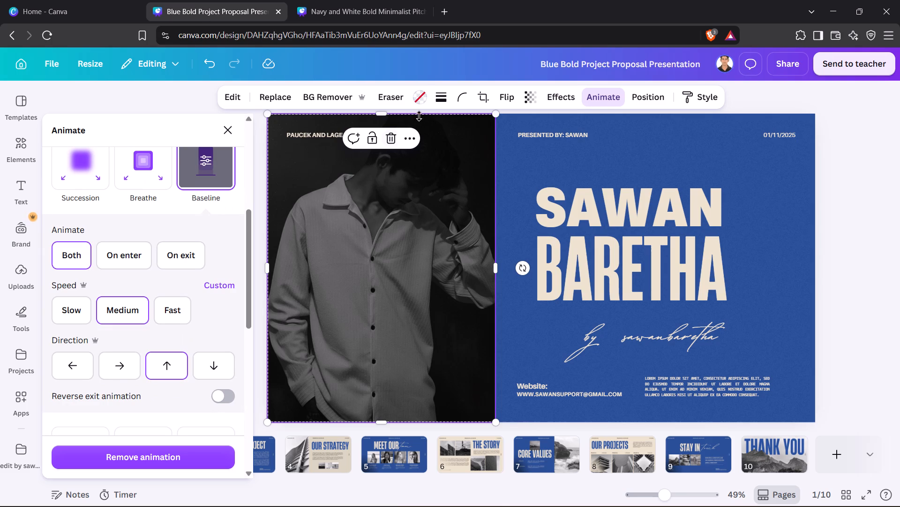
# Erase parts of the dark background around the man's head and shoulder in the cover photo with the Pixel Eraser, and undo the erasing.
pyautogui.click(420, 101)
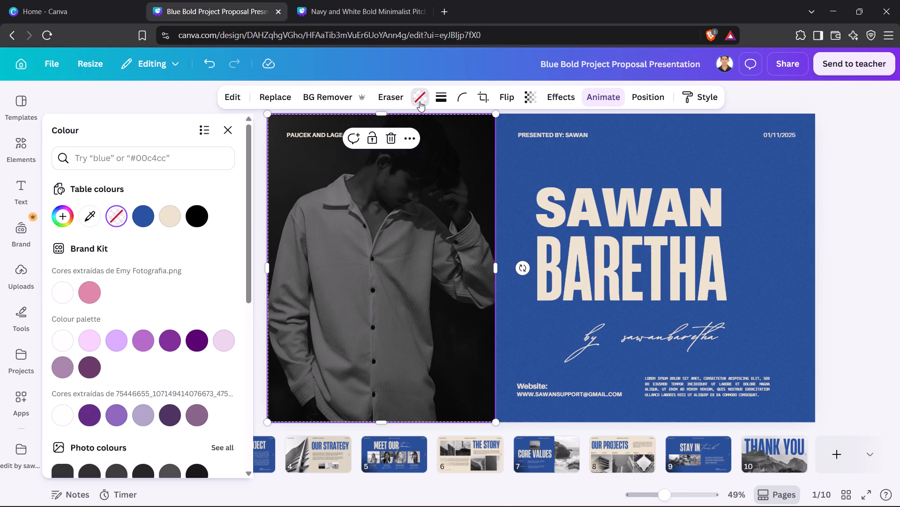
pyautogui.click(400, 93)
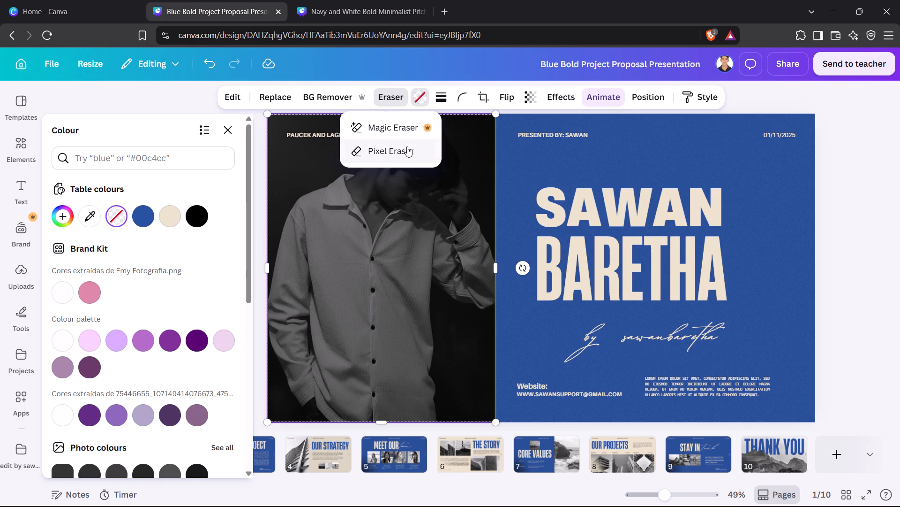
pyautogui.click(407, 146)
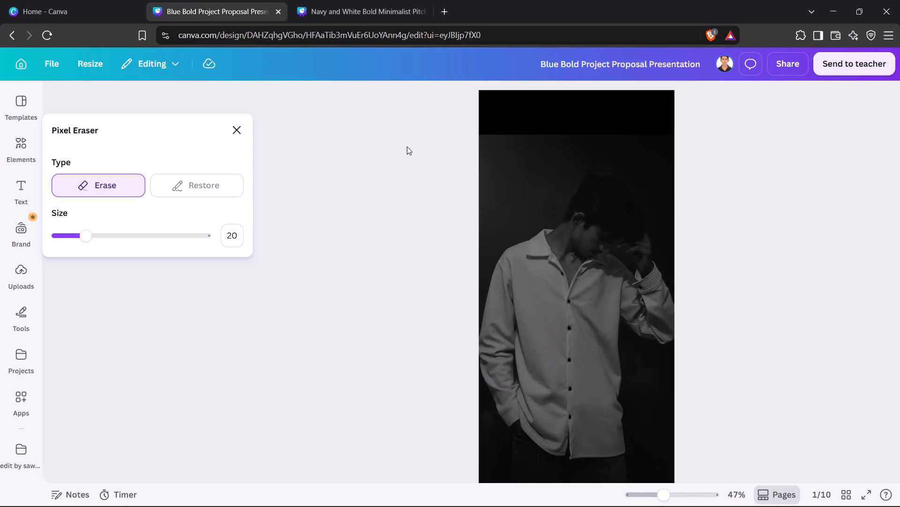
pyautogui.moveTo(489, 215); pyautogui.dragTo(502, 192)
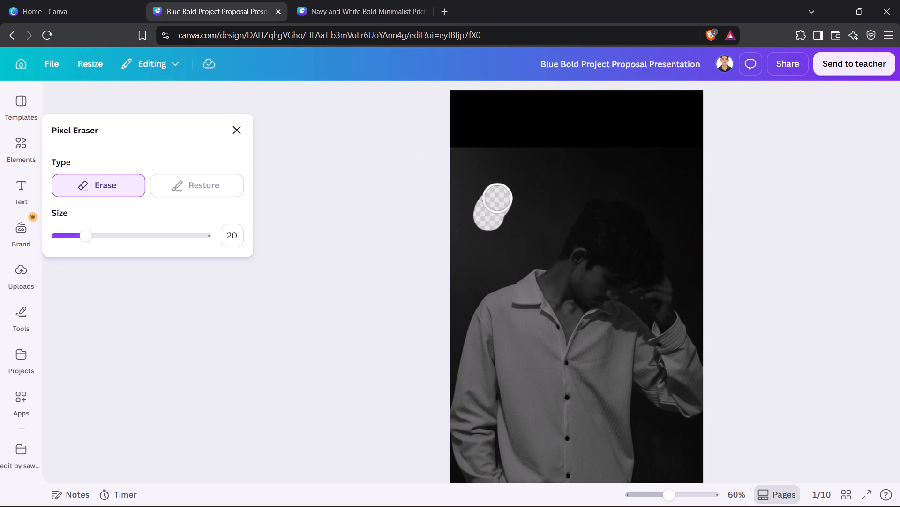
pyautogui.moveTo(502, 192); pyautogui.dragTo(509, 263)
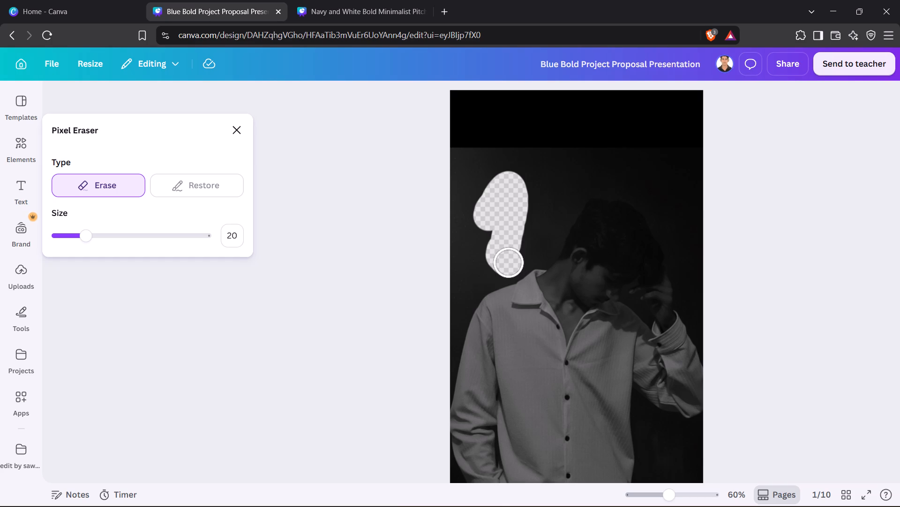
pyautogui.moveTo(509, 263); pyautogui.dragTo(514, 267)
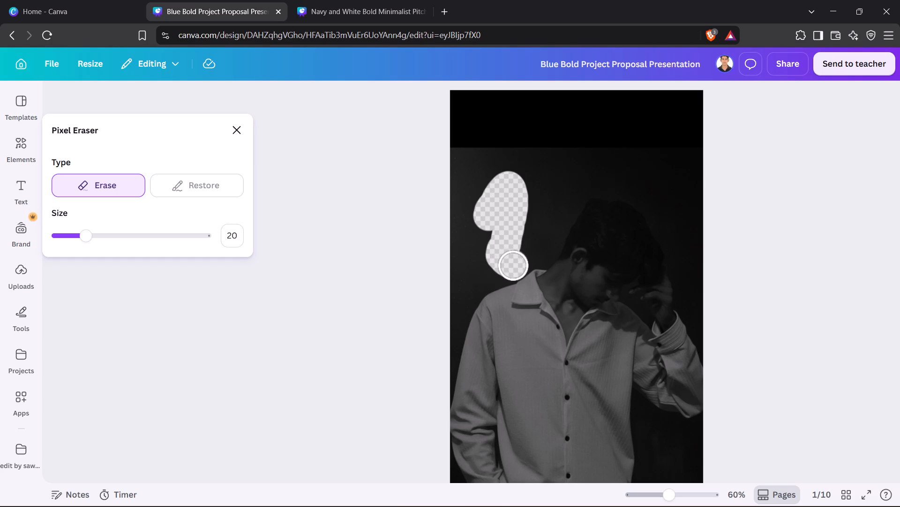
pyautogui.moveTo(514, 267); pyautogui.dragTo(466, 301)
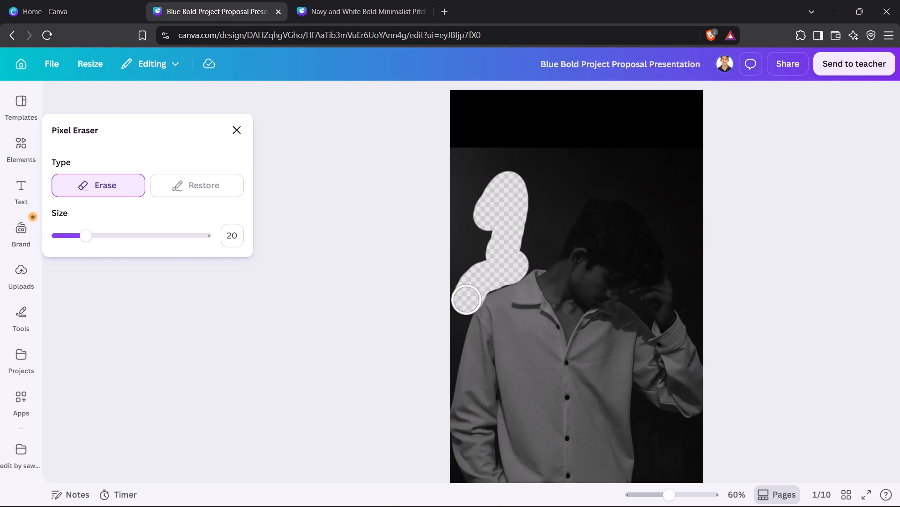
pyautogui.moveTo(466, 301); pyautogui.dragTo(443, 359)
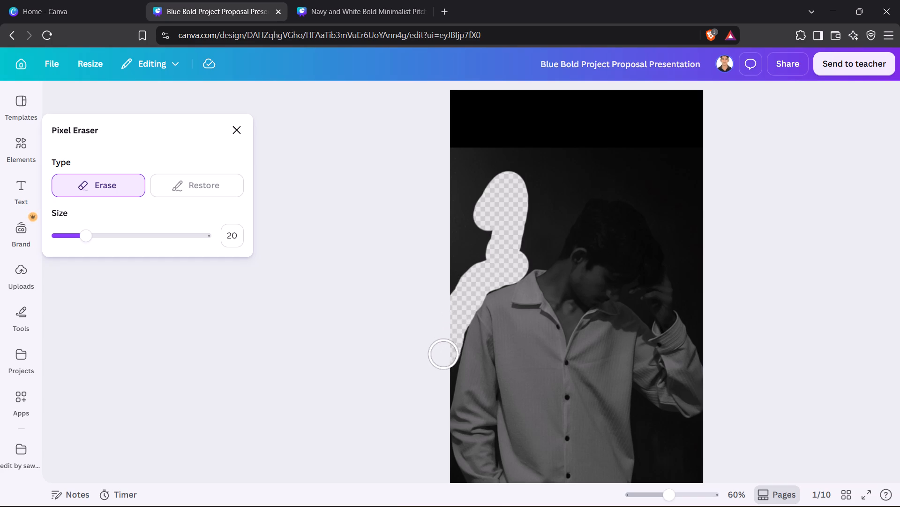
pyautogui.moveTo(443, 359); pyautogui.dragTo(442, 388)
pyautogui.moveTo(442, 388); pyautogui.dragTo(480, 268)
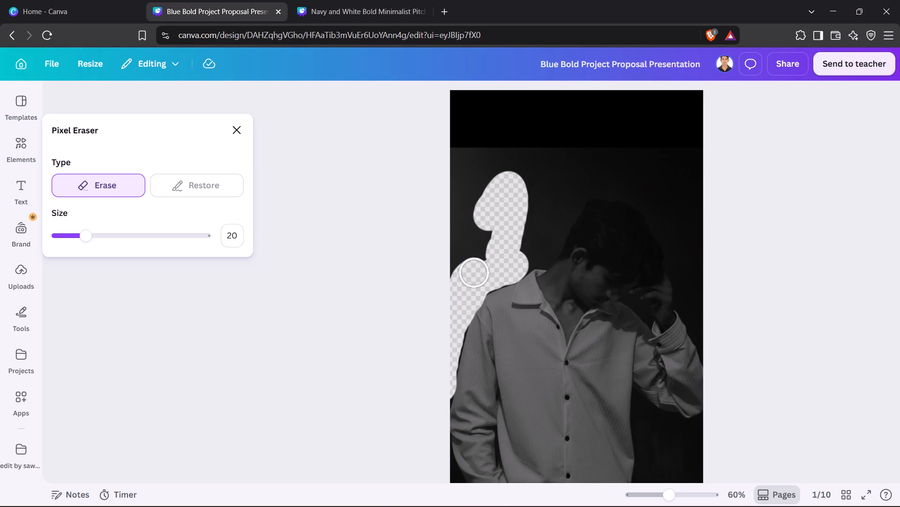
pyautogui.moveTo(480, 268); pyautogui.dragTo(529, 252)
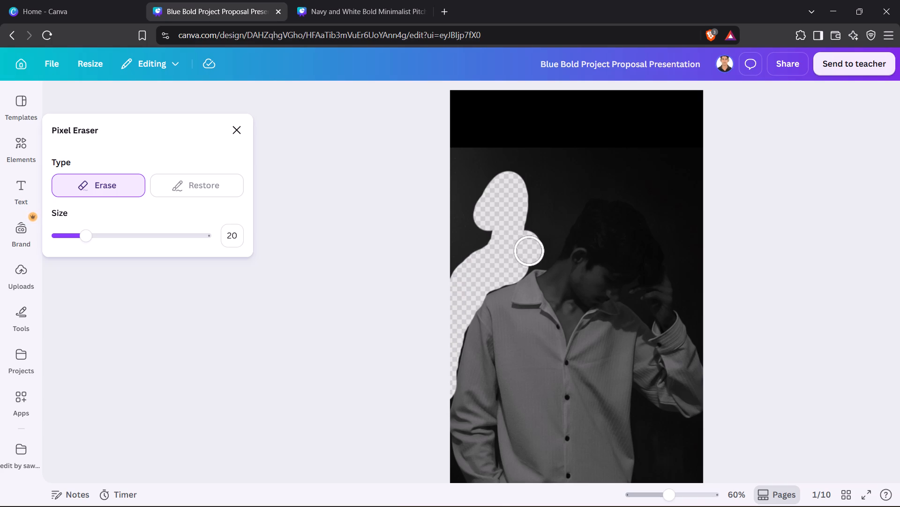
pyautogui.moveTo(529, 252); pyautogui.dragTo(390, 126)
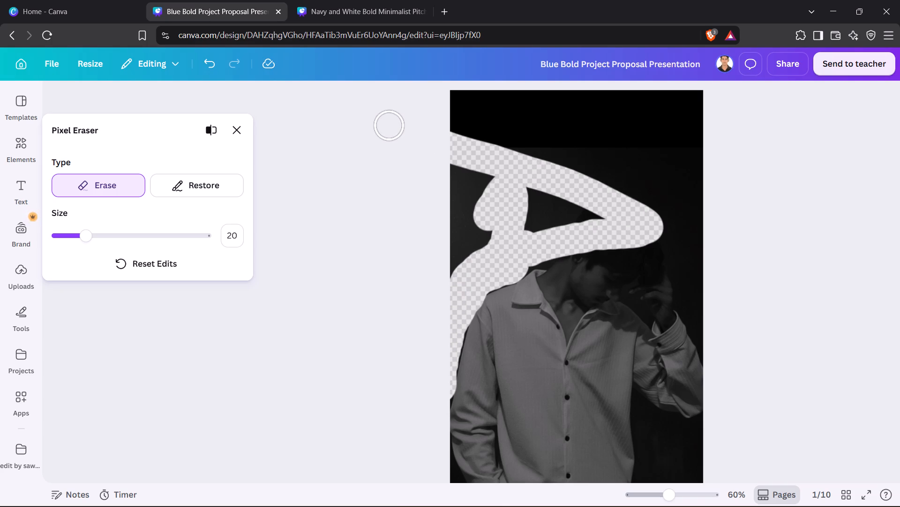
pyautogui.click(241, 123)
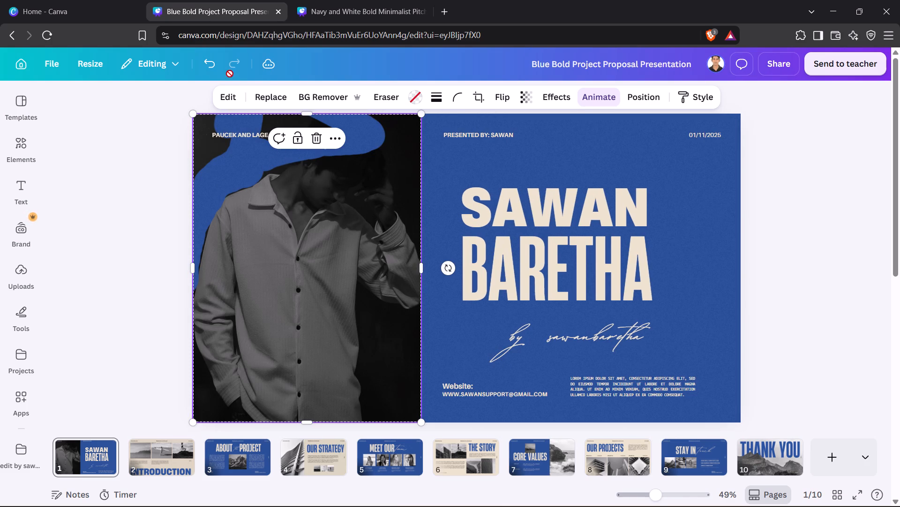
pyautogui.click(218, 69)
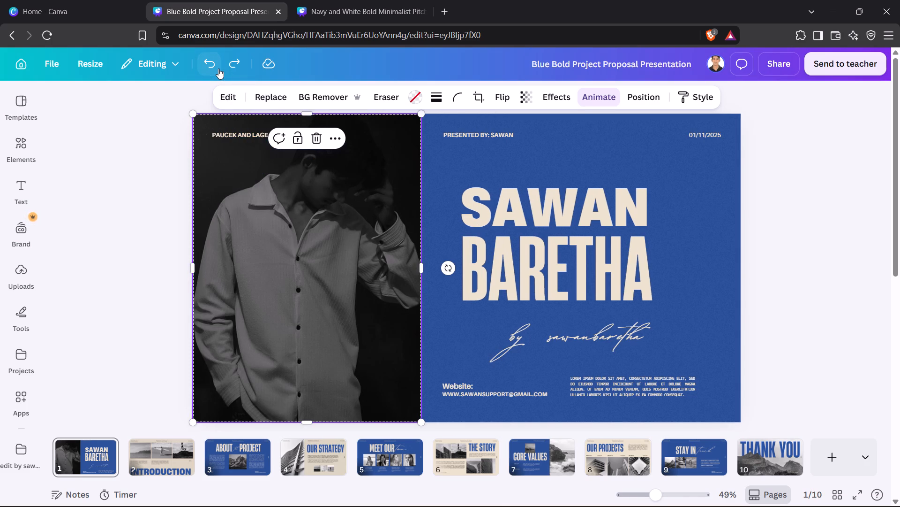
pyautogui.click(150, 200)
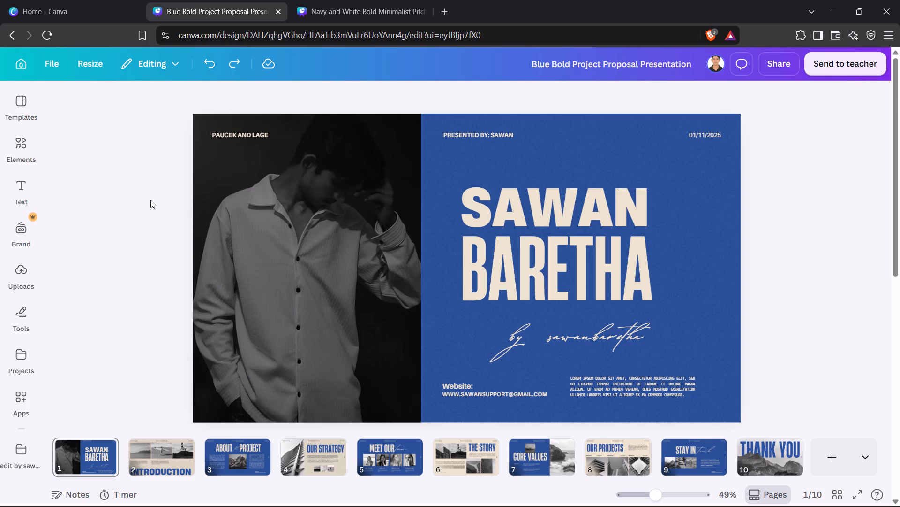
# Copy the two-paragraph body text block to the left of the mountain photo on page 3, About the Project.
pyautogui.click(245, 437)
pyautogui.click(246, 450)
pyautogui.click(327, 277)
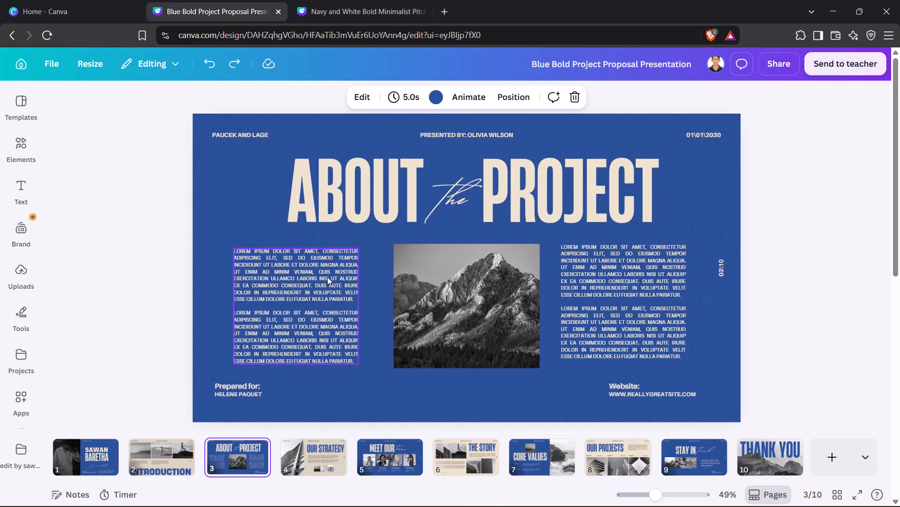
pyautogui.hotkey('ctrl', 'c')
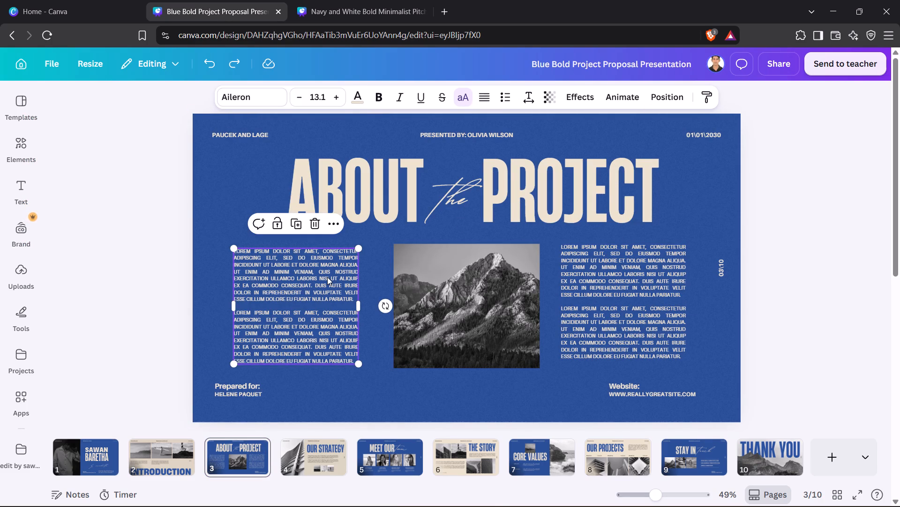
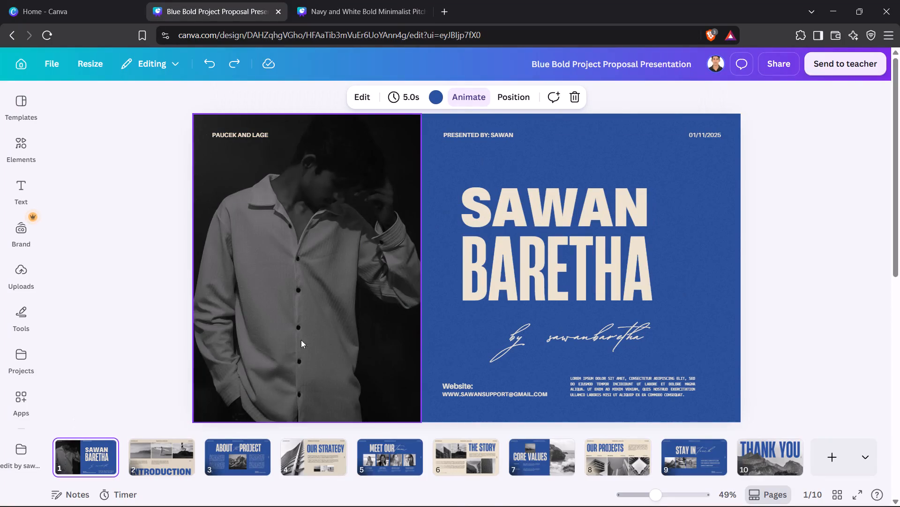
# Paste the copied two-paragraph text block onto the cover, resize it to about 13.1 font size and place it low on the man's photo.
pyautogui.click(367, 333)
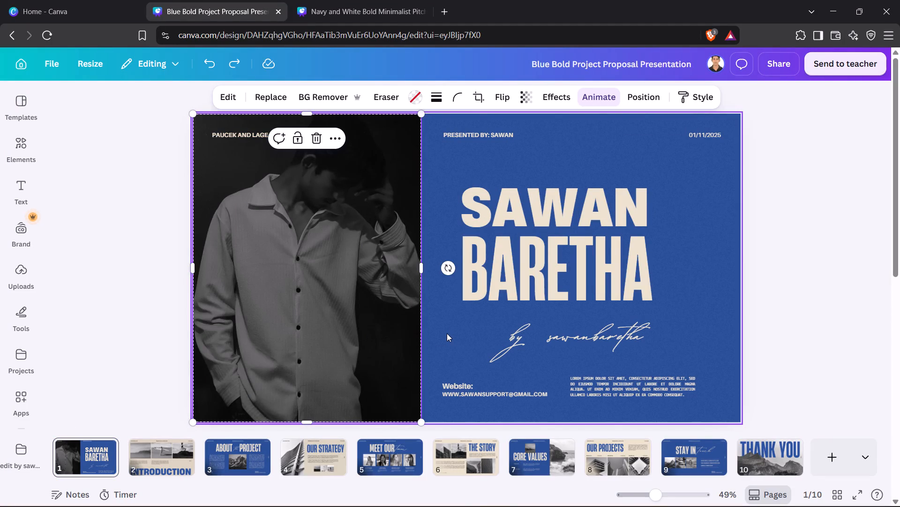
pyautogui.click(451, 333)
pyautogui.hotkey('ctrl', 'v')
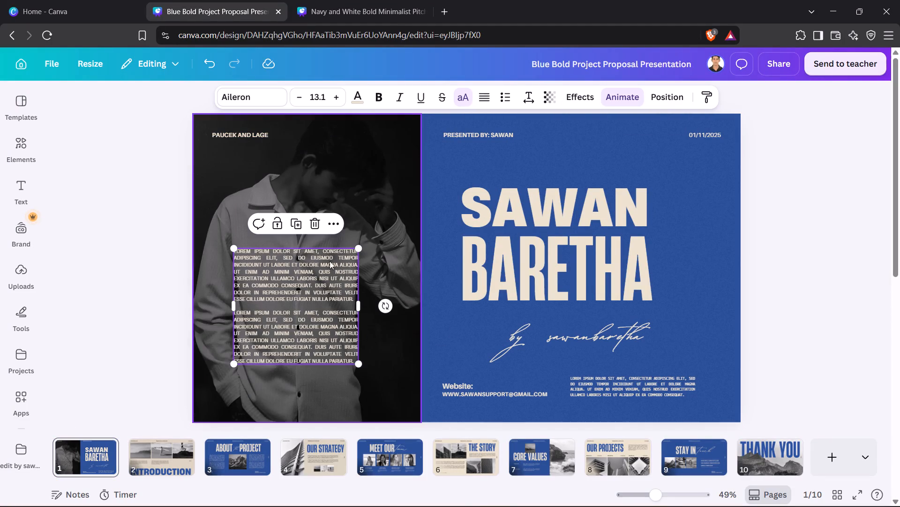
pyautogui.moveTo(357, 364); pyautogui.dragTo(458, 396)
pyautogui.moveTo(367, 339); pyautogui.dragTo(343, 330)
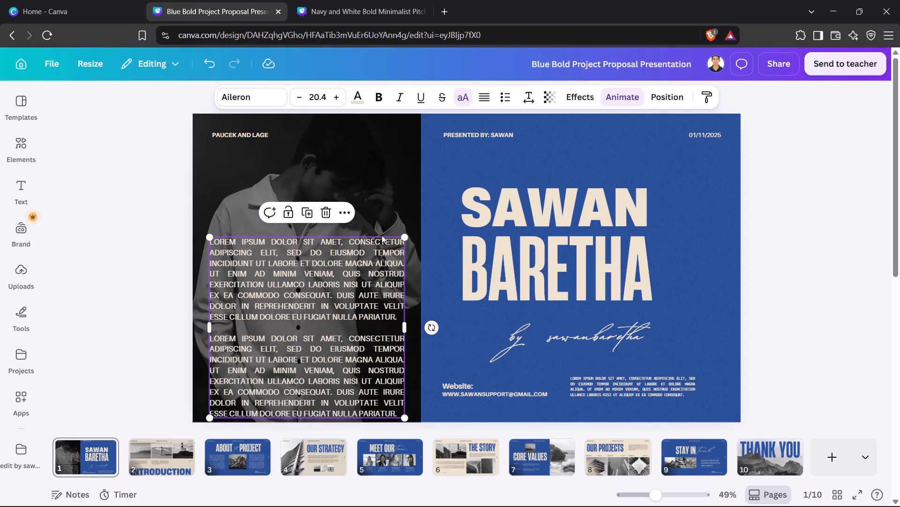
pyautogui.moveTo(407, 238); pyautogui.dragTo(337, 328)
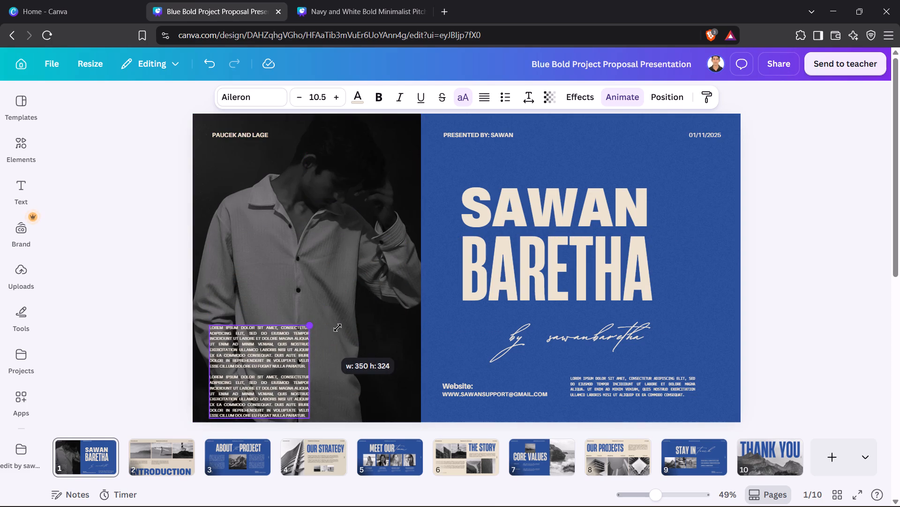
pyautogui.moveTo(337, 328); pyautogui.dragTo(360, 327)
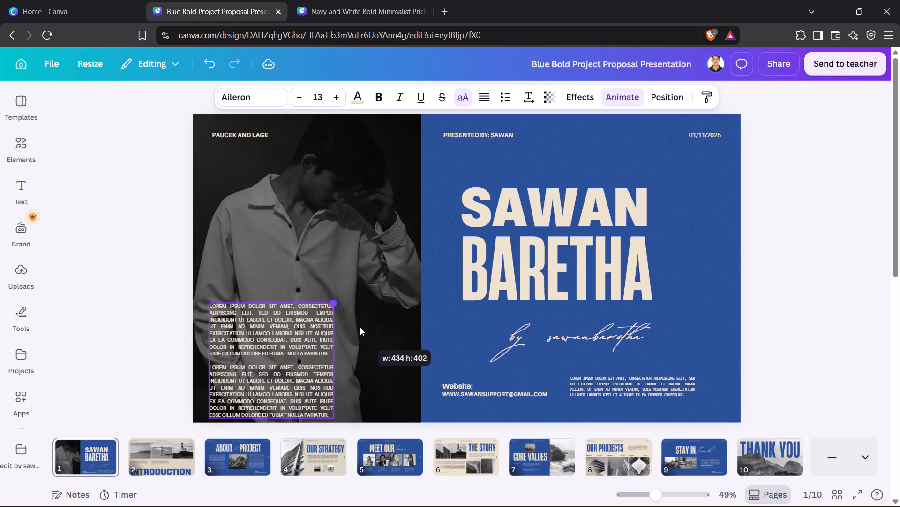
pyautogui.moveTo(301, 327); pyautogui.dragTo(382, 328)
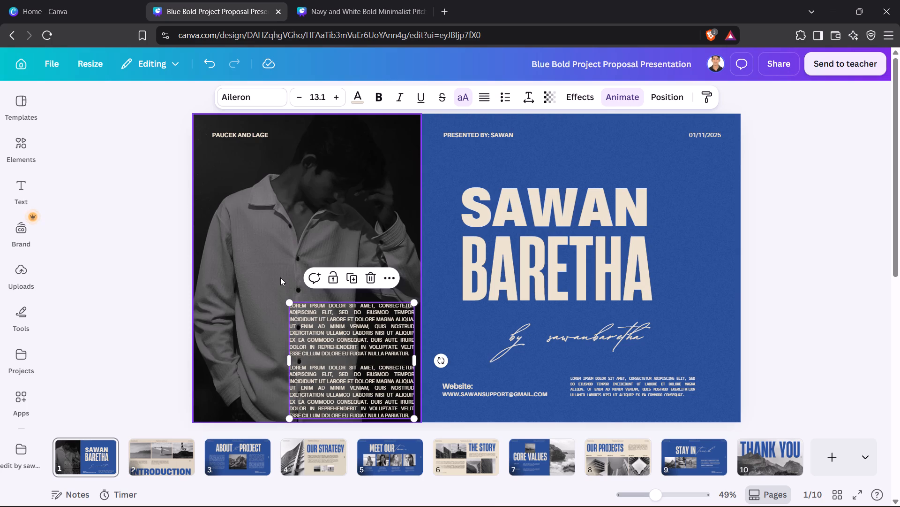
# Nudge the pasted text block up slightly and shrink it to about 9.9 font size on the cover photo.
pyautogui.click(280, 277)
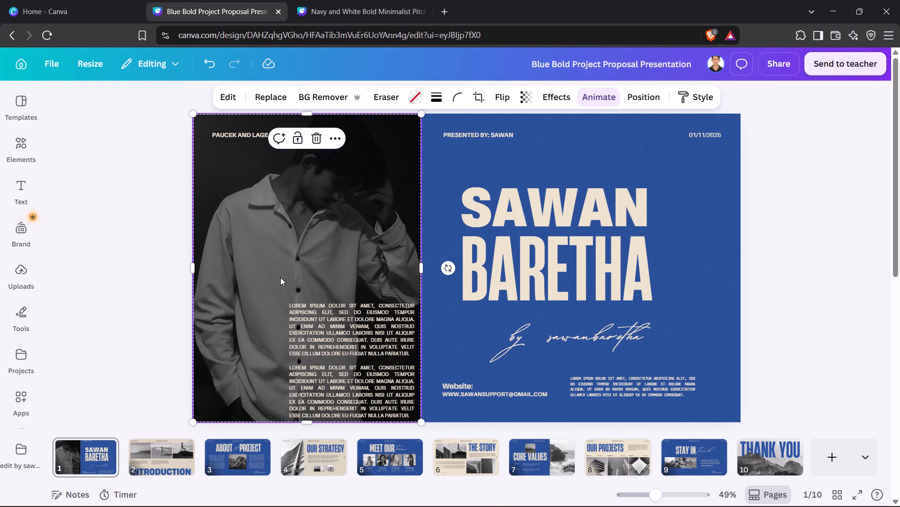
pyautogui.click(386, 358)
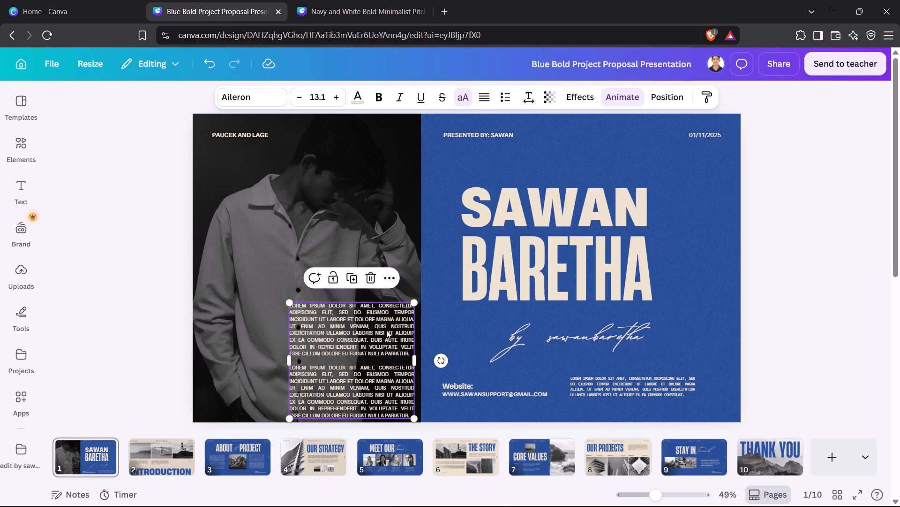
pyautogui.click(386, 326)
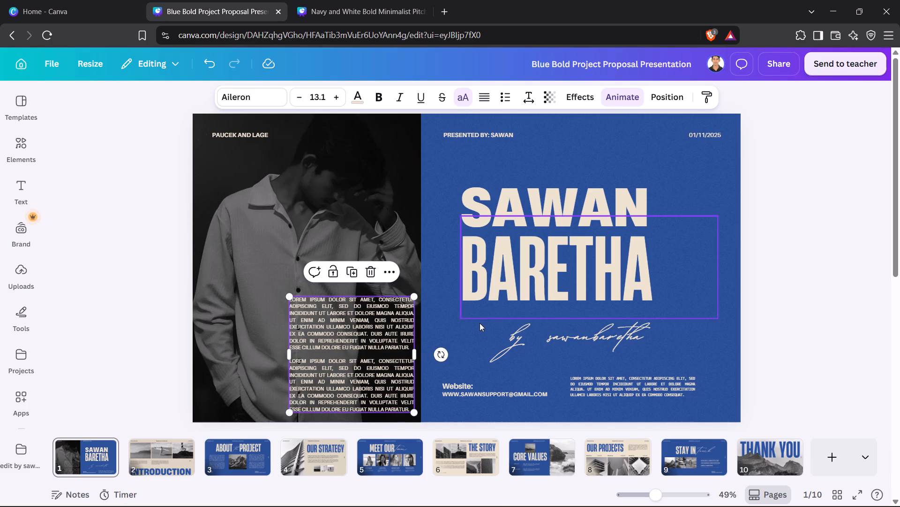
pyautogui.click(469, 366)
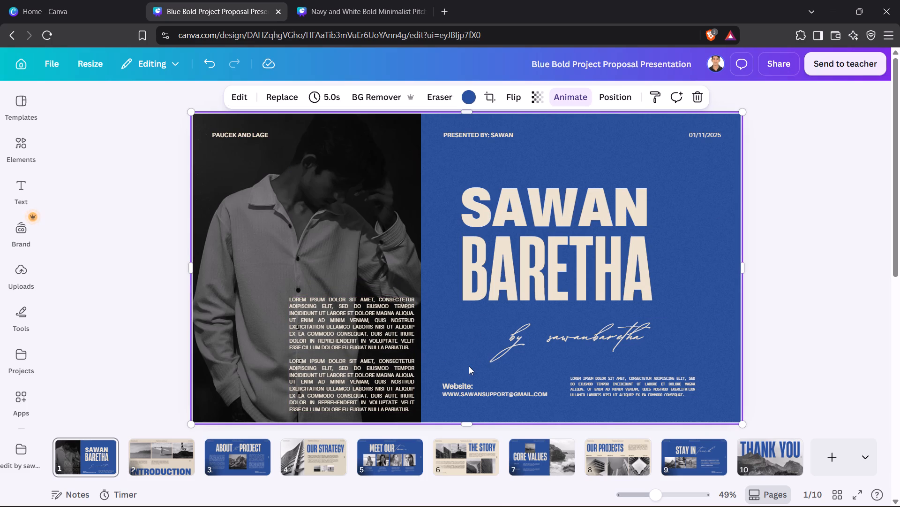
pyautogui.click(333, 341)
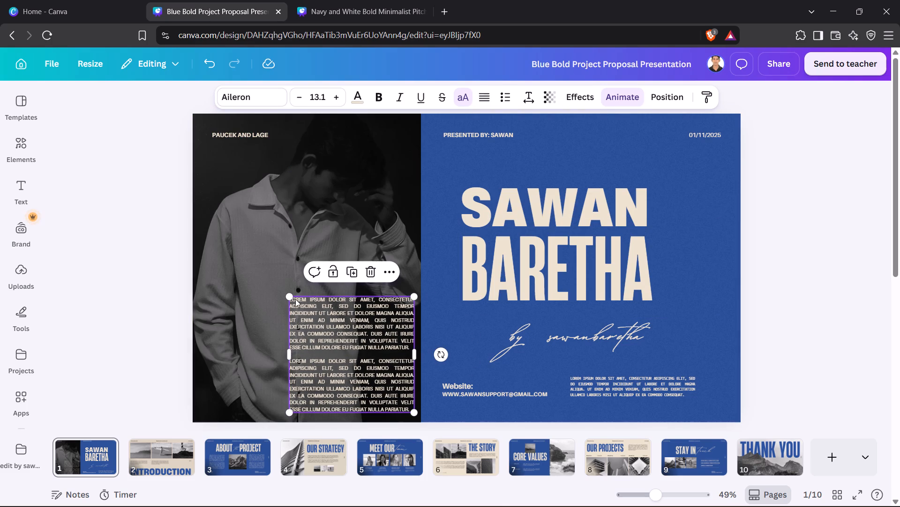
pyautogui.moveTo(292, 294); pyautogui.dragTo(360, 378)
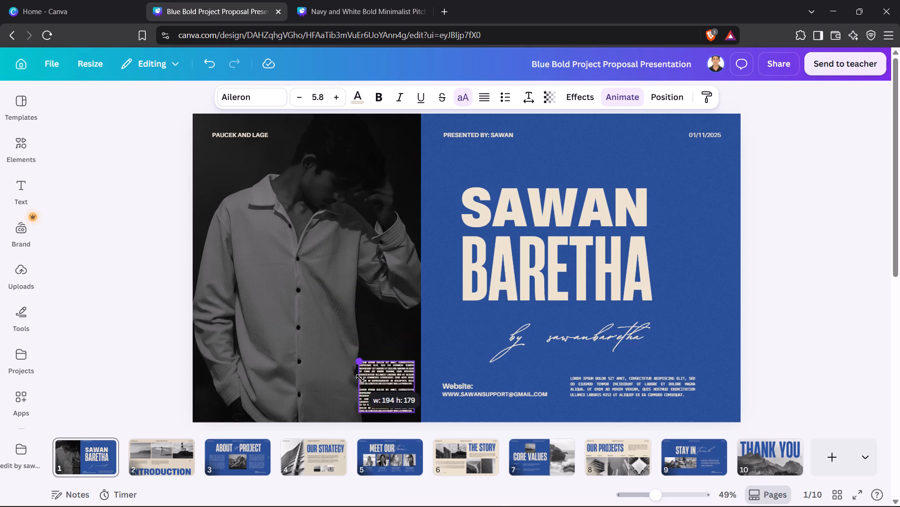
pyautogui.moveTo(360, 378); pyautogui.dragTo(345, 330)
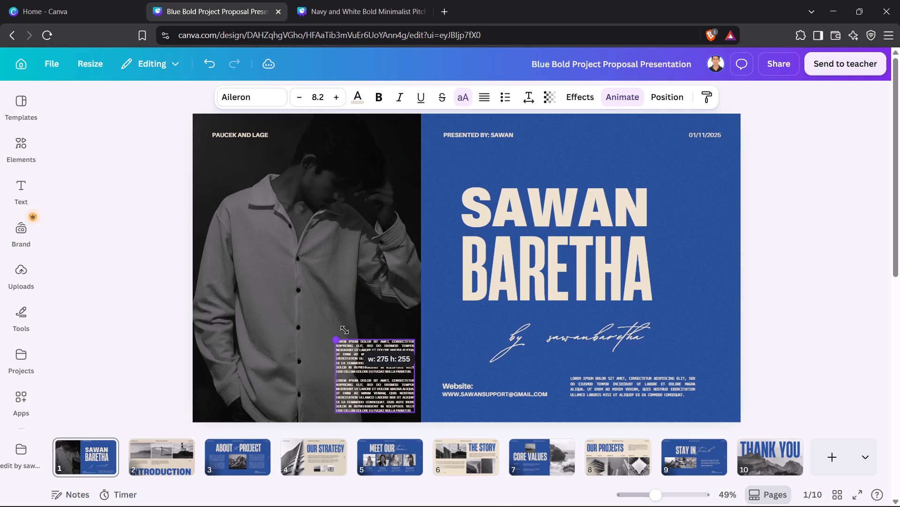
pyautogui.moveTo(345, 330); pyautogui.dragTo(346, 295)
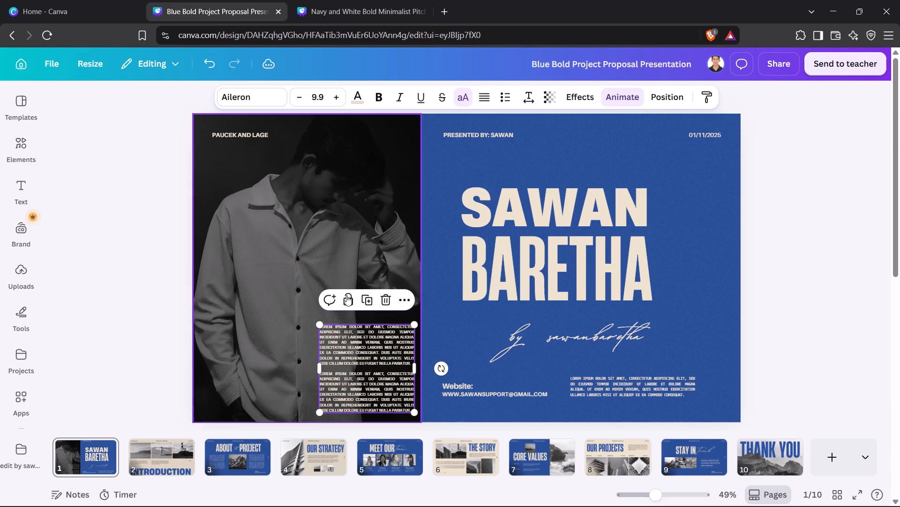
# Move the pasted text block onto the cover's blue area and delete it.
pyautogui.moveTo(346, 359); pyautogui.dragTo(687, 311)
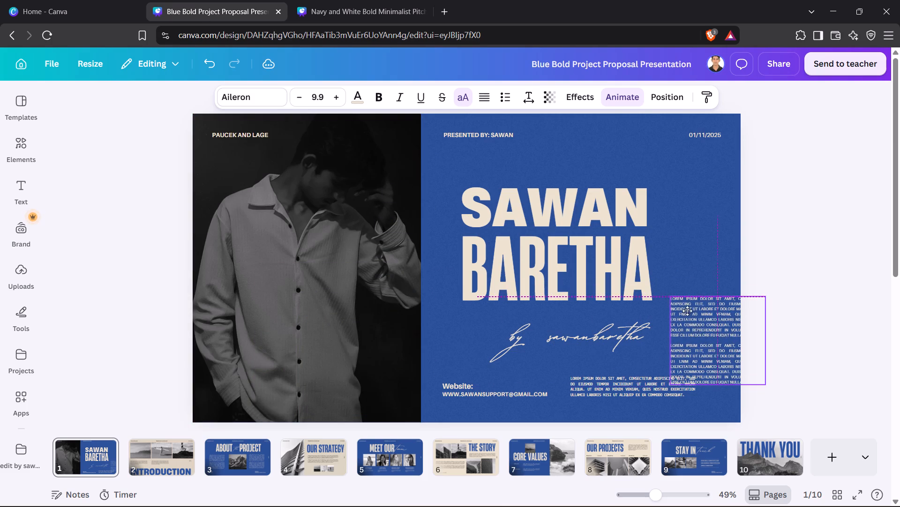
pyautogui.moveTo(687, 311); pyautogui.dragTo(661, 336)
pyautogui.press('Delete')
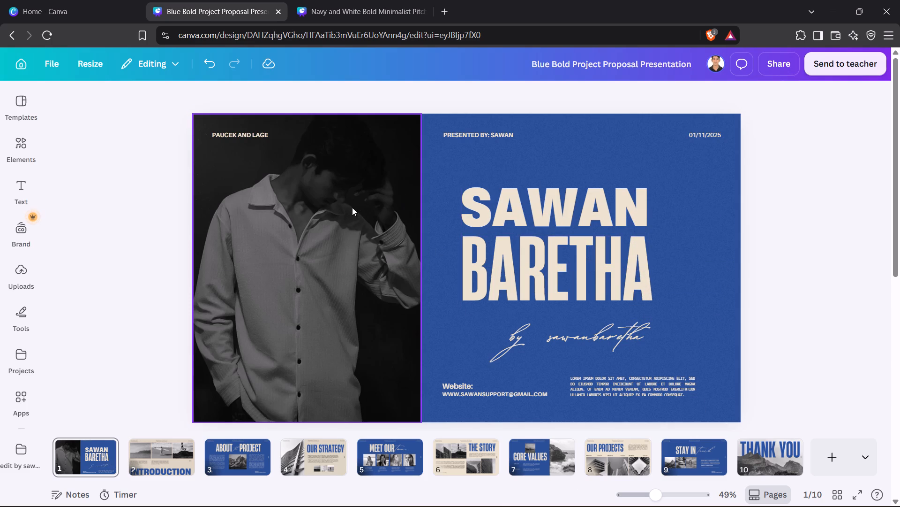
# Copy the ABOUT heading from page 3 and paste it onto the cover, centred over the man's shirt.
pyautogui.click(240, 455)
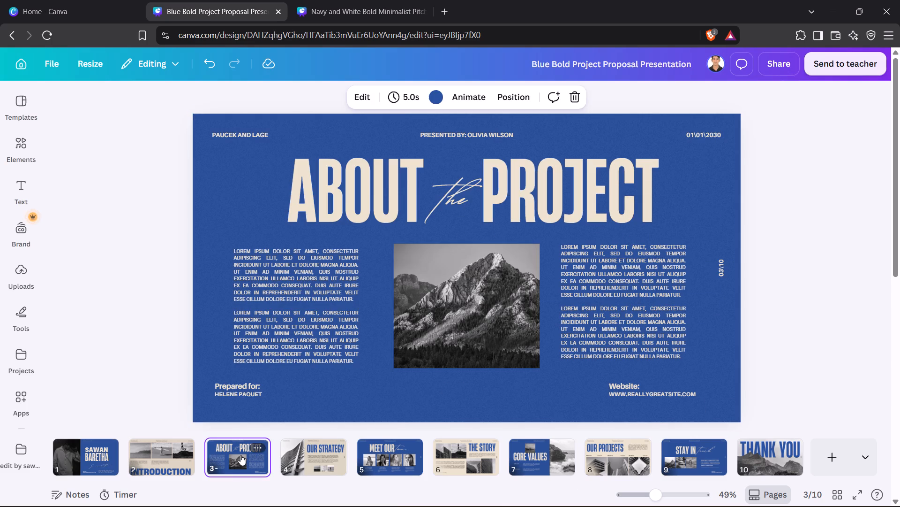
pyautogui.click(356, 182)
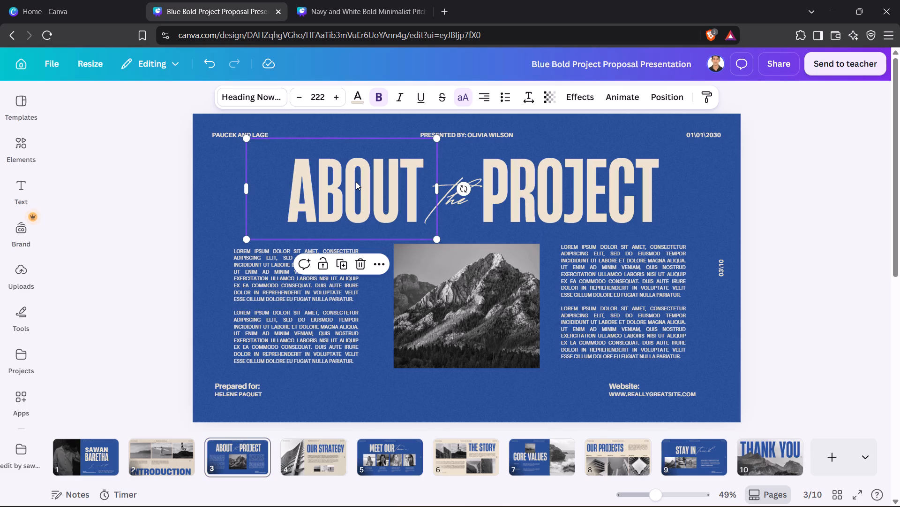
pyautogui.hotkey('ctrl', 'c')
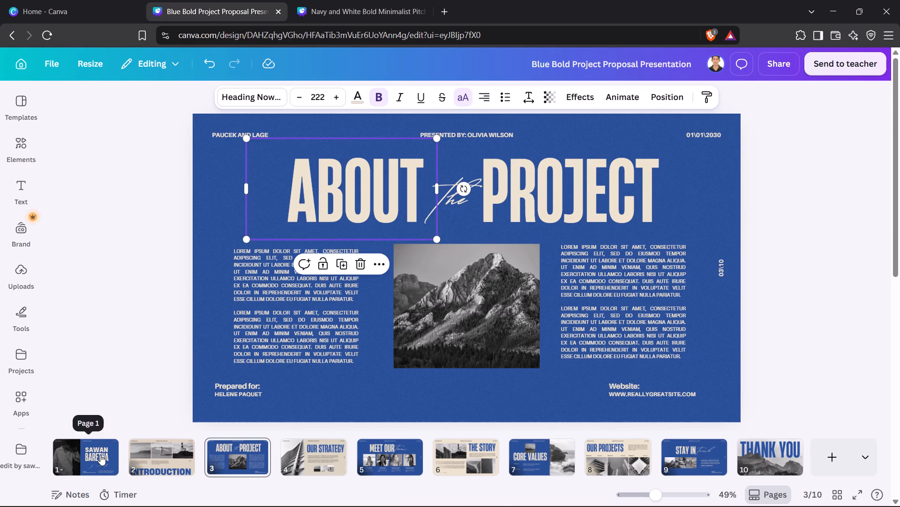
pyautogui.click(100, 455)
pyautogui.click(274, 238)
pyautogui.hotkey('ctrl', 'v')
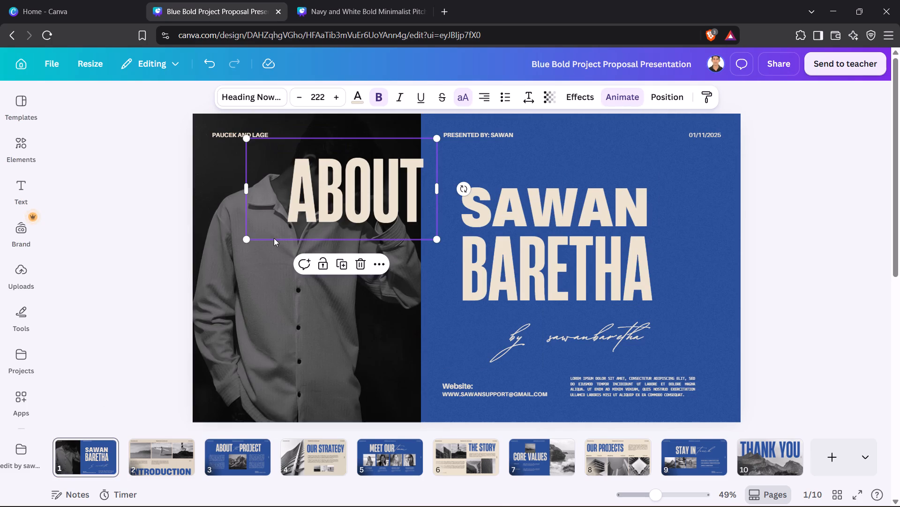
pyautogui.moveTo(352, 199); pyautogui.dragTo(277, 309)
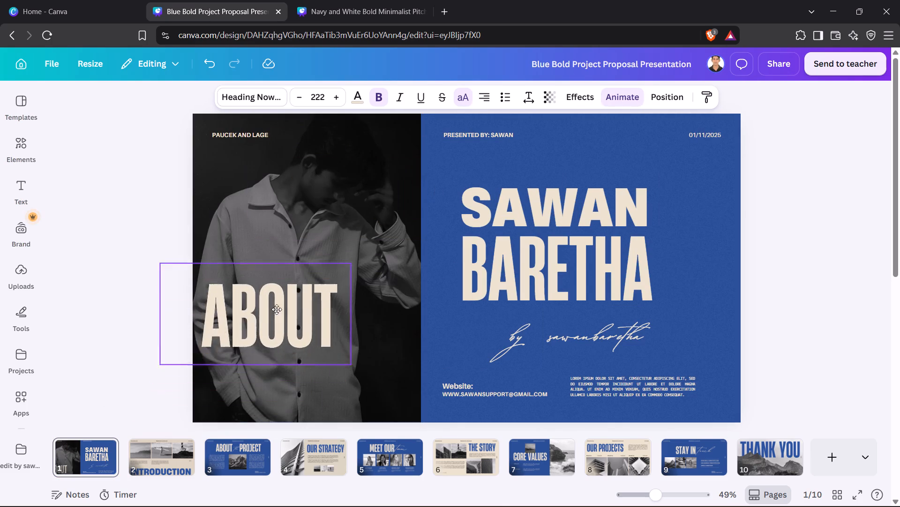
pyautogui.moveTo(277, 309); pyautogui.dragTo(289, 287)
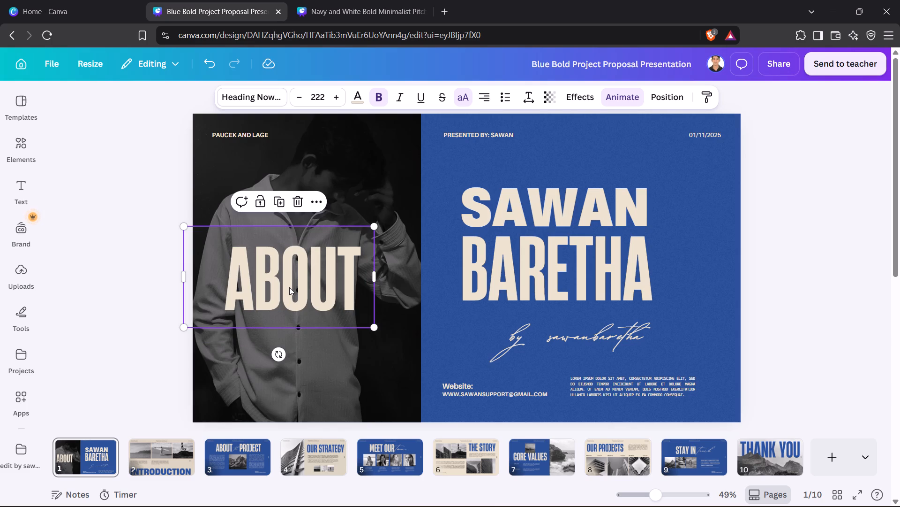
# Try the Echo and Glitch text effects on the cover's ABOUT heading and apply the Neon effect.
pyautogui.click(591, 94)
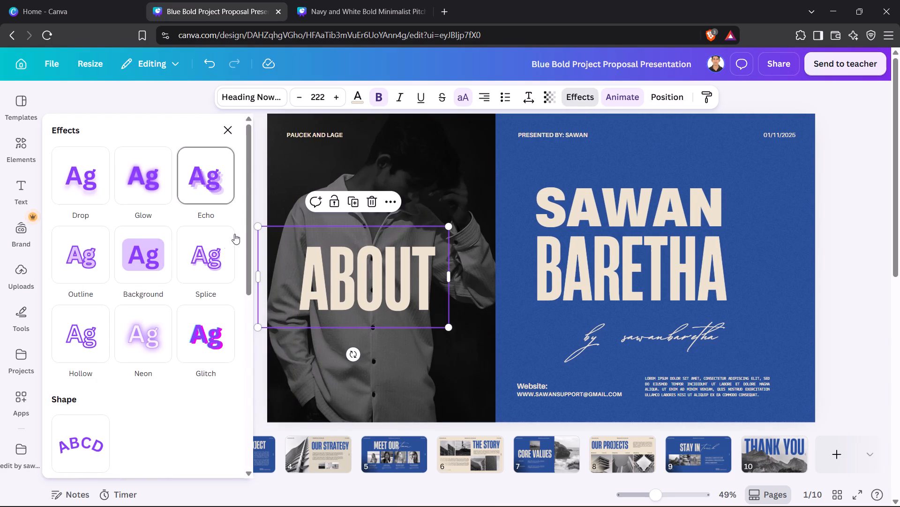
pyautogui.click(211, 242)
pyautogui.click(218, 201)
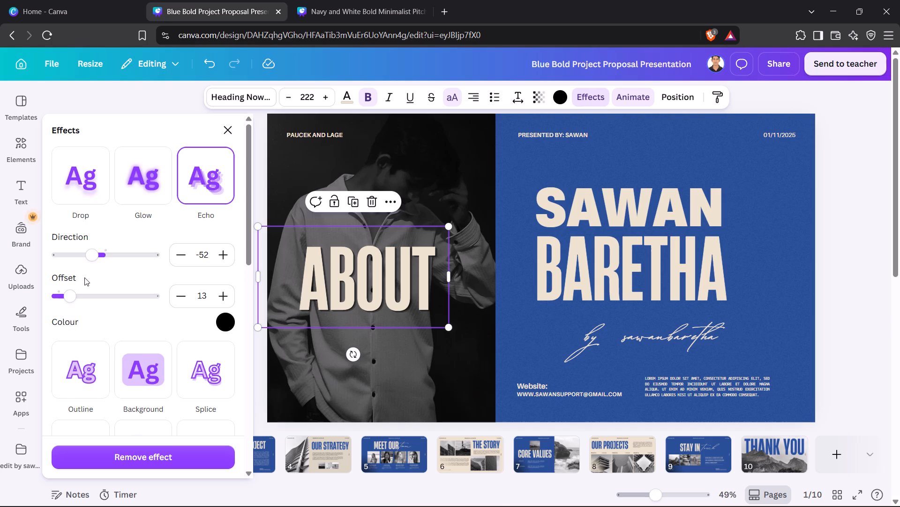
pyautogui.scroll(-2, 126, 327)
pyautogui.click(126, 327)
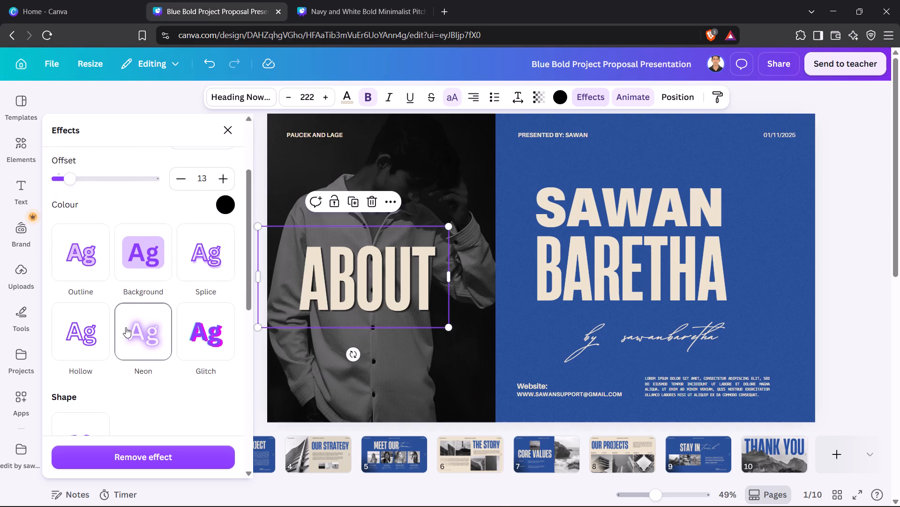
pyautogui.click(206, 332)
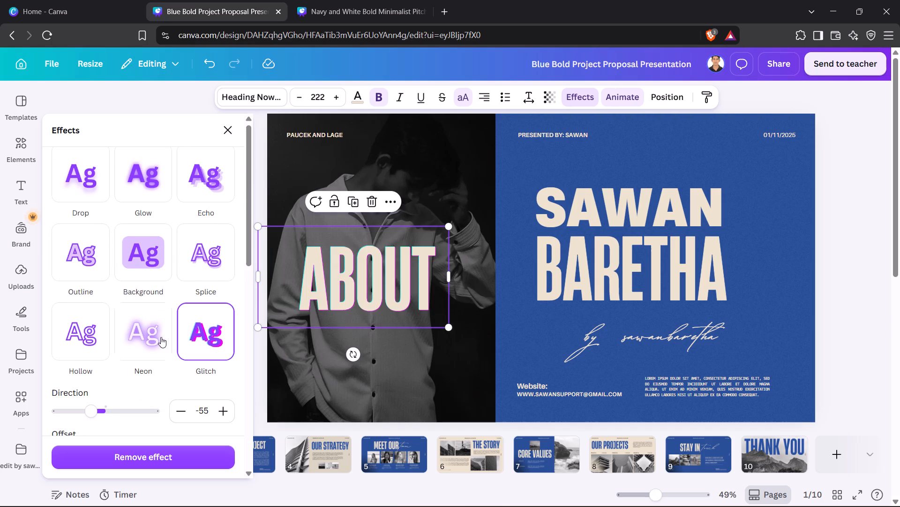
pyautogui.click(158, 337)
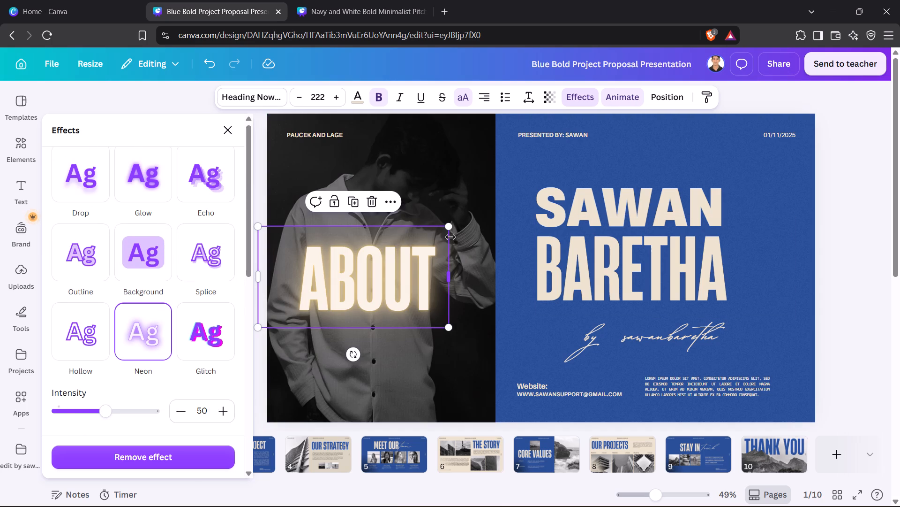
# Shrink the neon ABOUT heading to about 114 font size at the left edge of the cover photo.
pyautogui.moveTo(451, 226); pyautogui.dragTo(391, 278)
pyautogui.moveTo(391, 278); pyautogui.dragTo(368, 301)
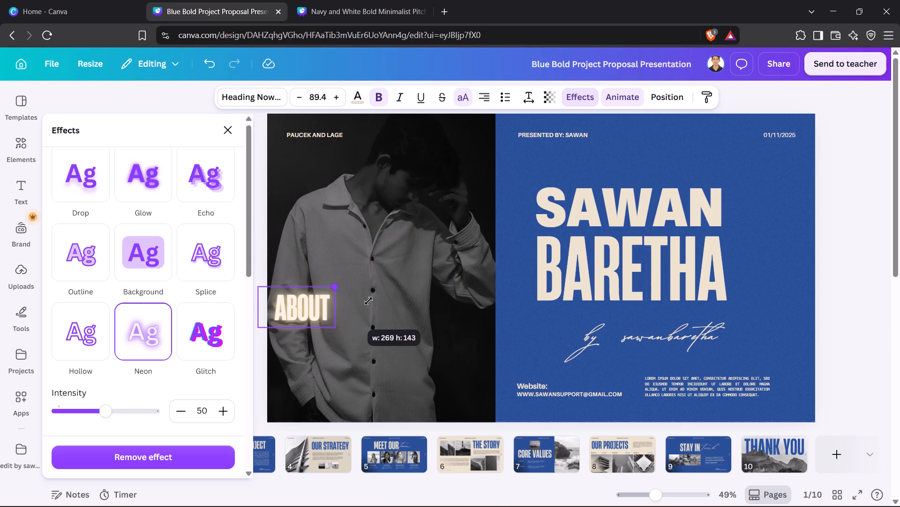
pyautogui.moveTo(368, 301); pyautogui.dragTo(371, 300)
pyautogui.click(351, 302)
pyautogui.moveTo(351, 302); pyautogui.dragTo(788, 183)
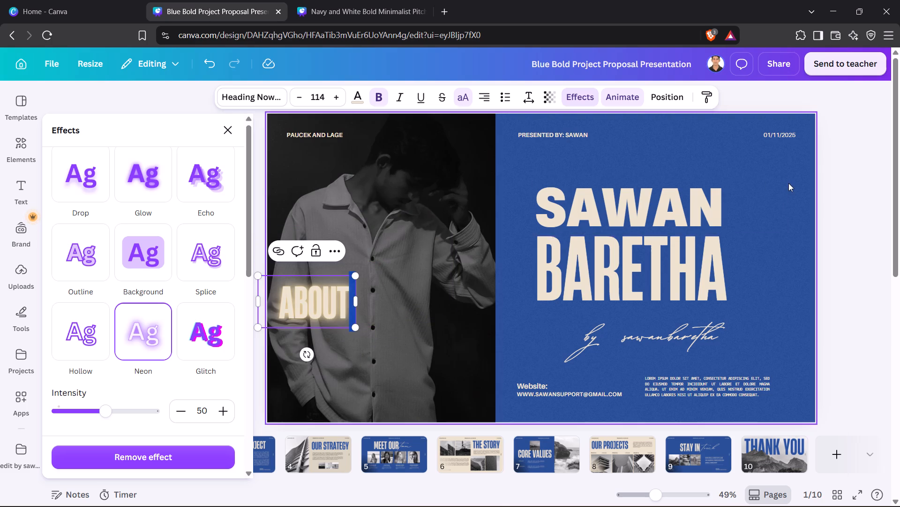
pyautogui.moveTo(788, 183); pyautogui.dragTo(415, 264)
pyautogui.click(294, 294)
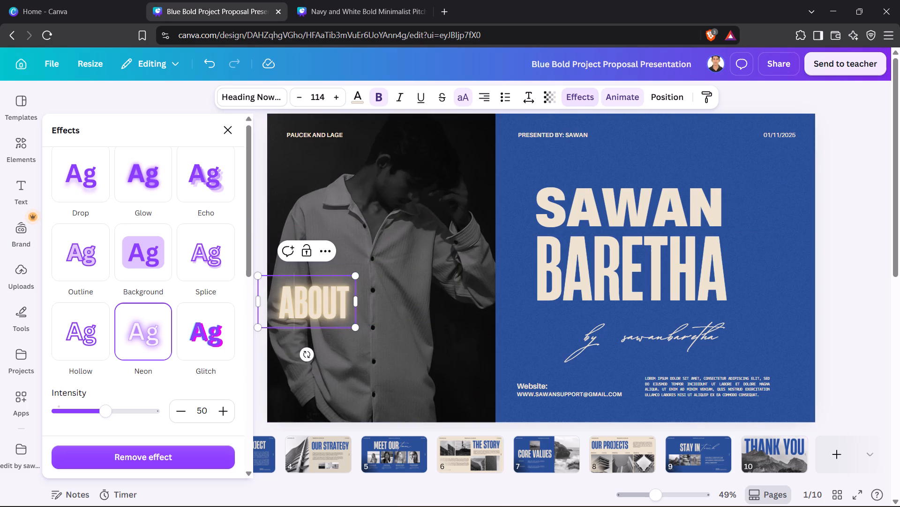
pyautogui.click(312, 280)
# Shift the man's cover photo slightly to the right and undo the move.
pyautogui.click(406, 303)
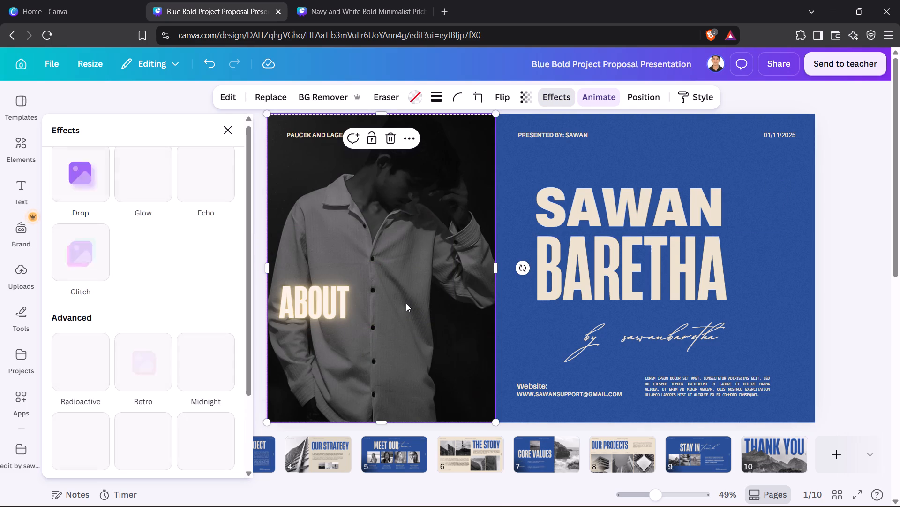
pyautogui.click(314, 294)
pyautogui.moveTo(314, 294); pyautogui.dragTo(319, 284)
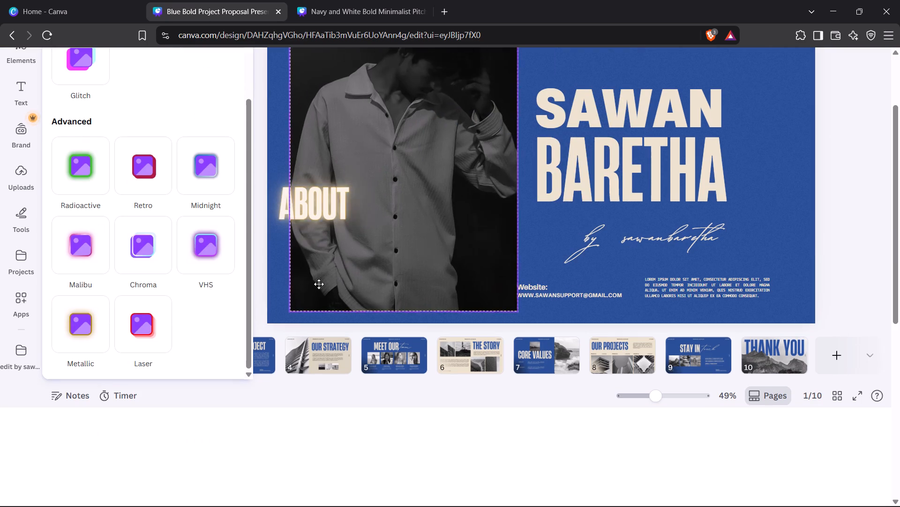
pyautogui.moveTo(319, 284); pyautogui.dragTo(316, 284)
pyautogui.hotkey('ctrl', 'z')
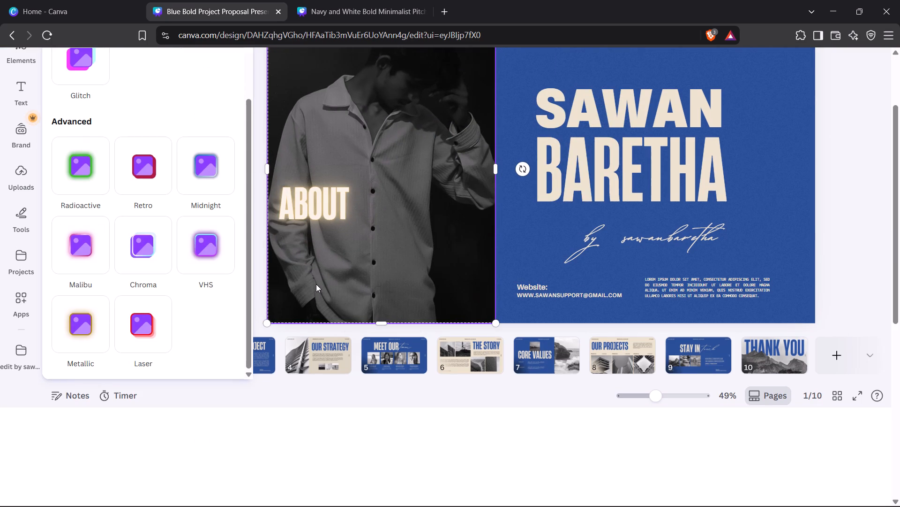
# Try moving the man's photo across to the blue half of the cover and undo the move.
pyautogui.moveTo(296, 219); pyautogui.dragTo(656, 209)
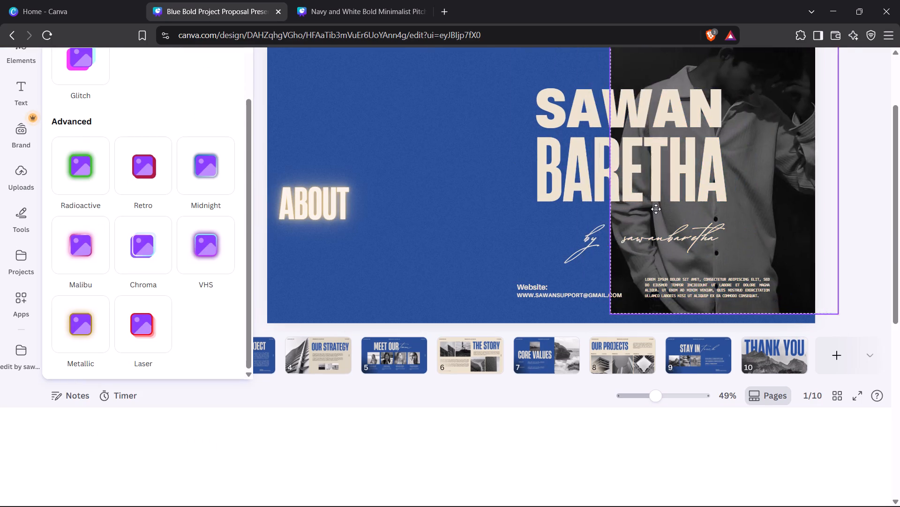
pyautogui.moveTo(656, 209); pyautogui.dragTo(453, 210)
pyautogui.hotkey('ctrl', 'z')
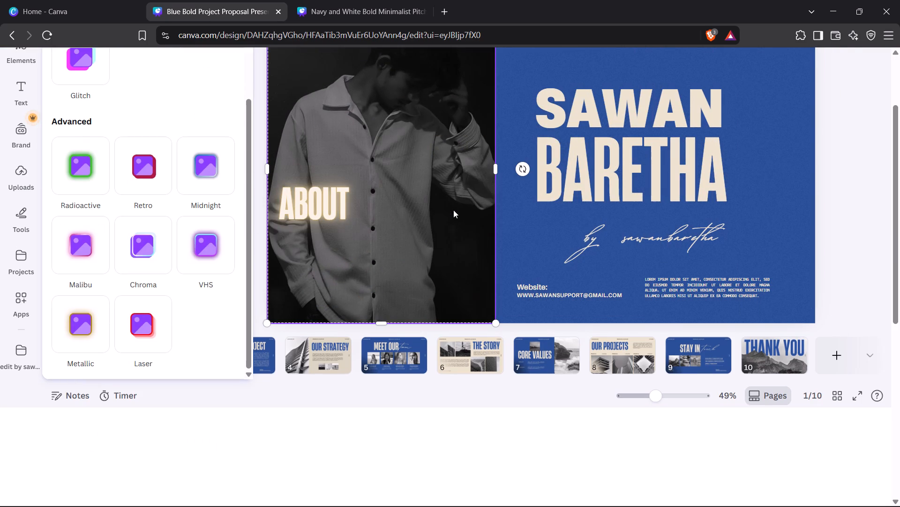
# Move the neon ABOUT heading to the blue half of the cover and delete it.
pyautogui.click(325, 203)
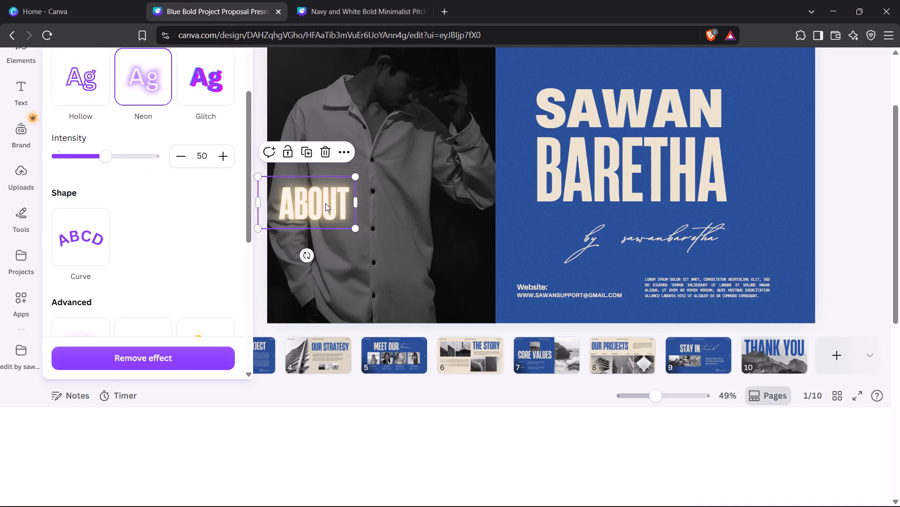
pyautogui.moveTo(325, 203); pyautogui.dragTo(784, 100)
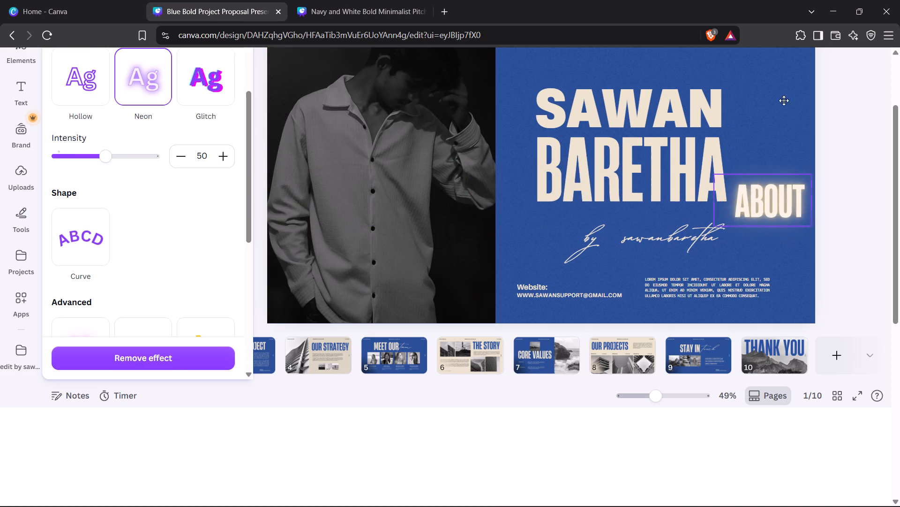
pyautogui.moveTo(784, 100); pyautogui.dragTo(814, 259)
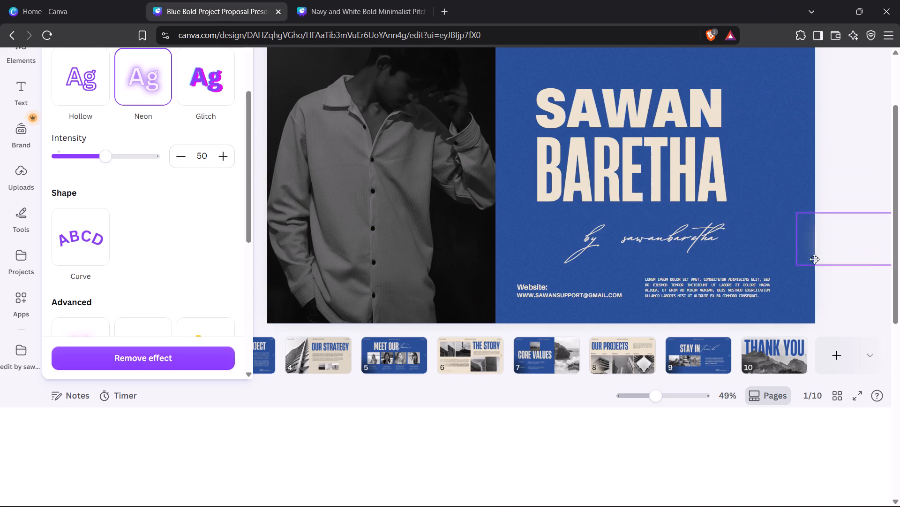
pyautogui.moveTo(814, 259); pyautogui.dragTo(764, 246)
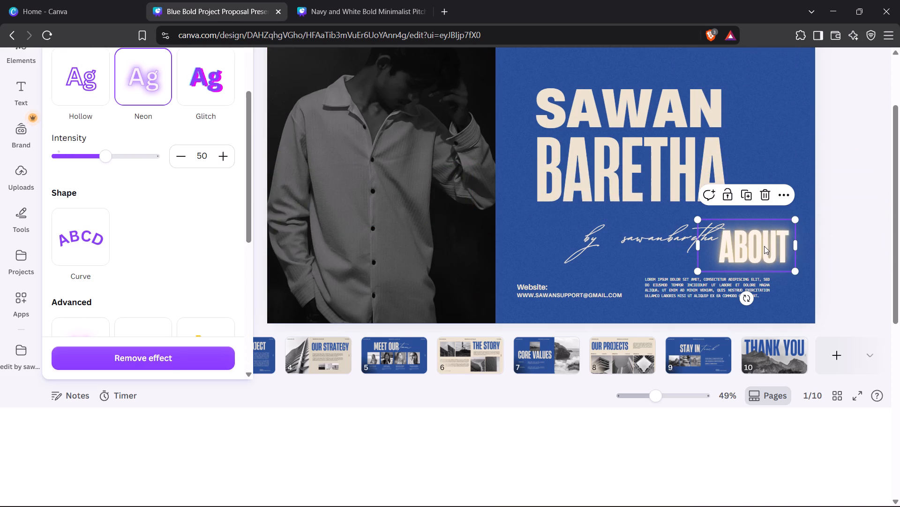
pyautogui.press('Delete')
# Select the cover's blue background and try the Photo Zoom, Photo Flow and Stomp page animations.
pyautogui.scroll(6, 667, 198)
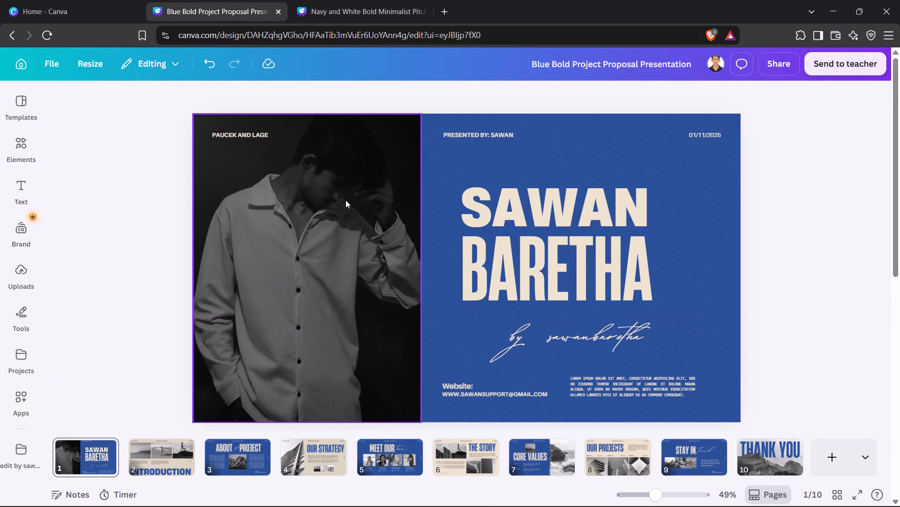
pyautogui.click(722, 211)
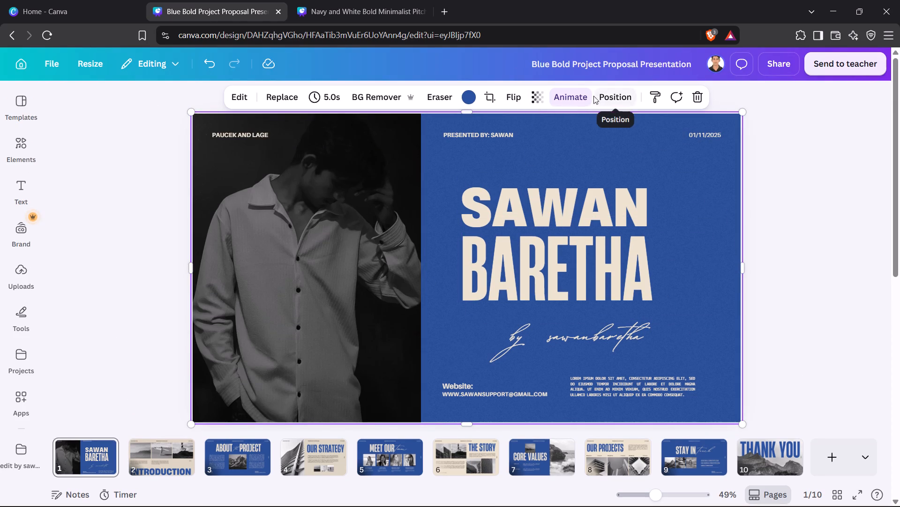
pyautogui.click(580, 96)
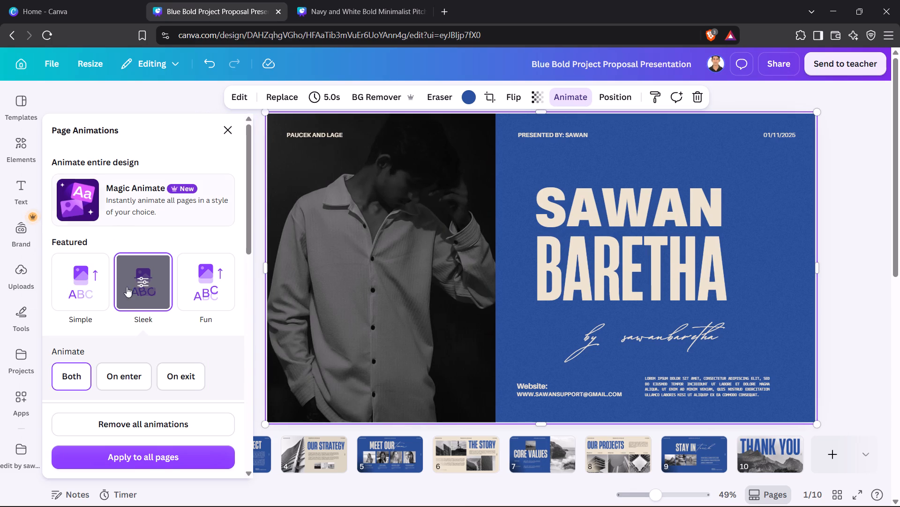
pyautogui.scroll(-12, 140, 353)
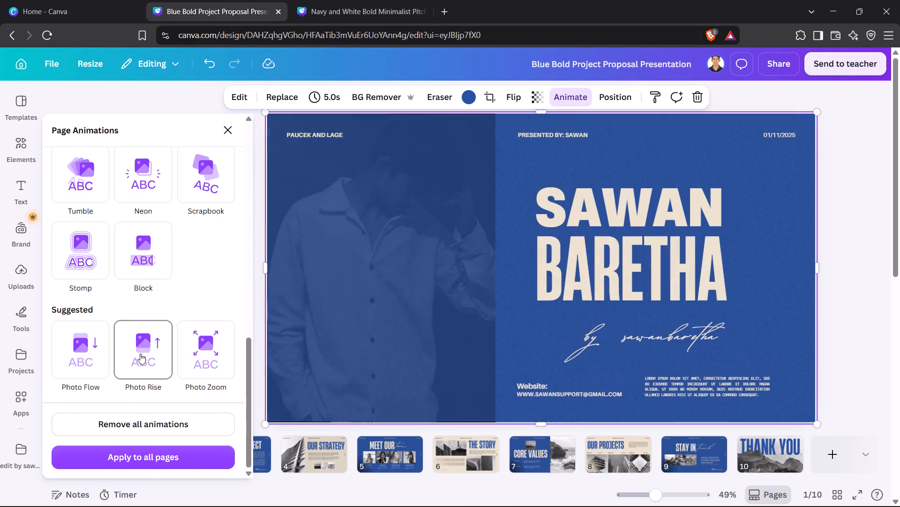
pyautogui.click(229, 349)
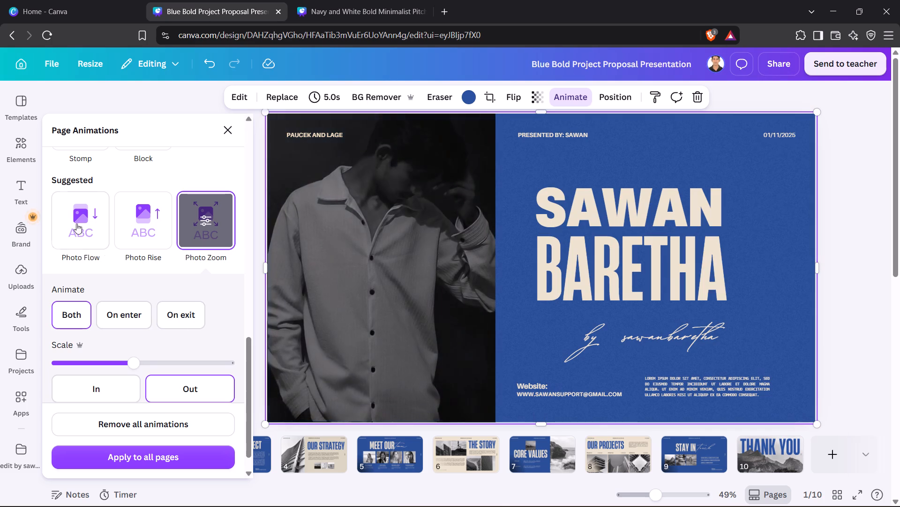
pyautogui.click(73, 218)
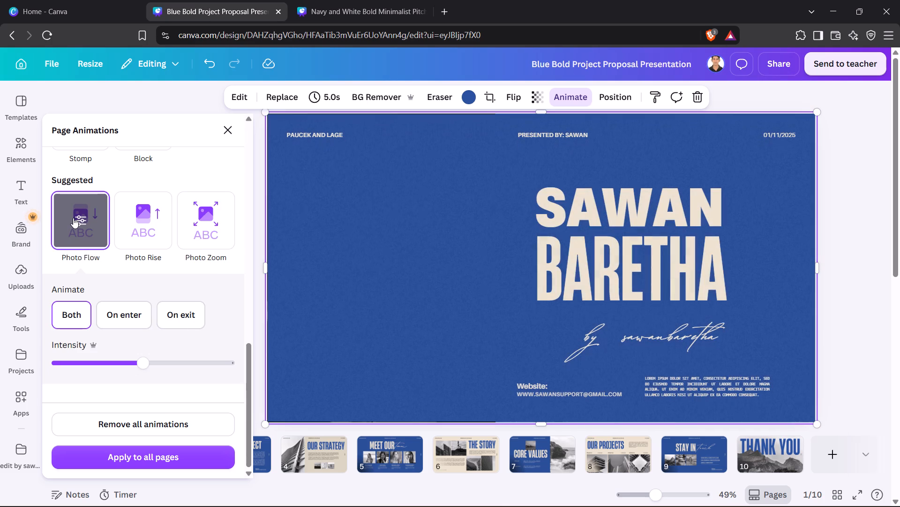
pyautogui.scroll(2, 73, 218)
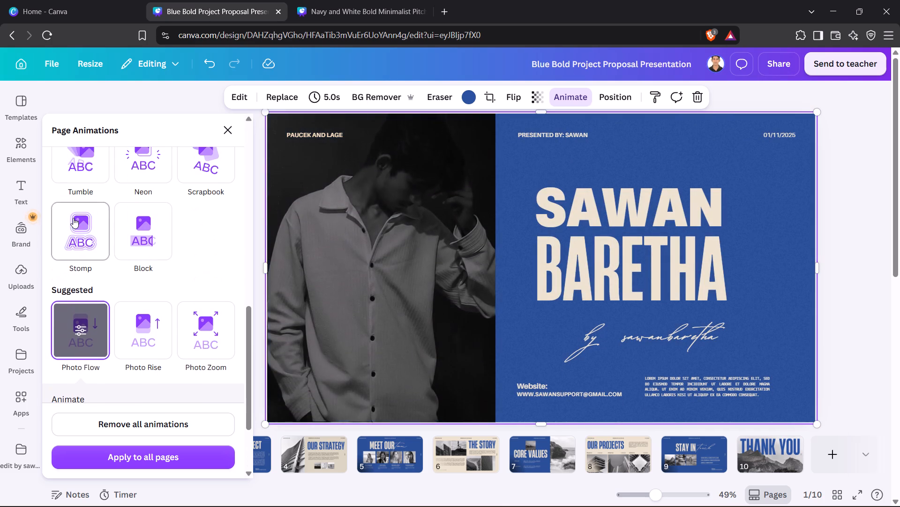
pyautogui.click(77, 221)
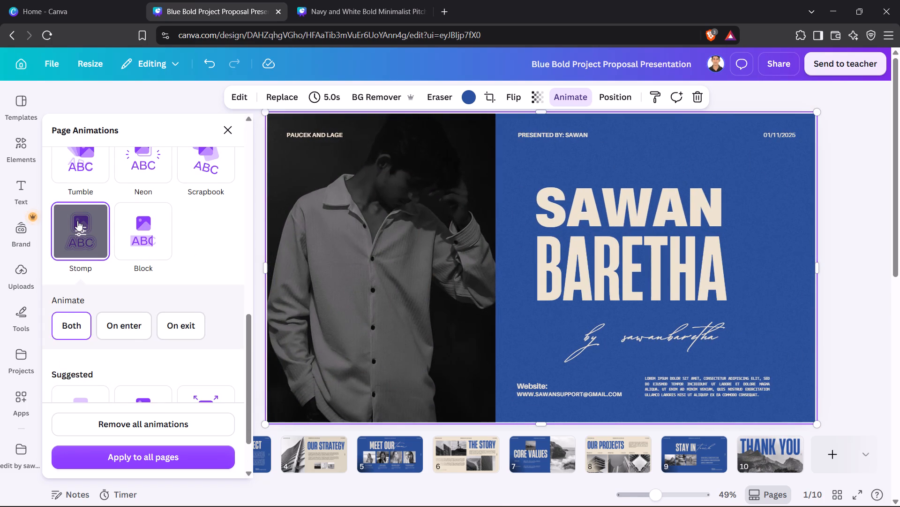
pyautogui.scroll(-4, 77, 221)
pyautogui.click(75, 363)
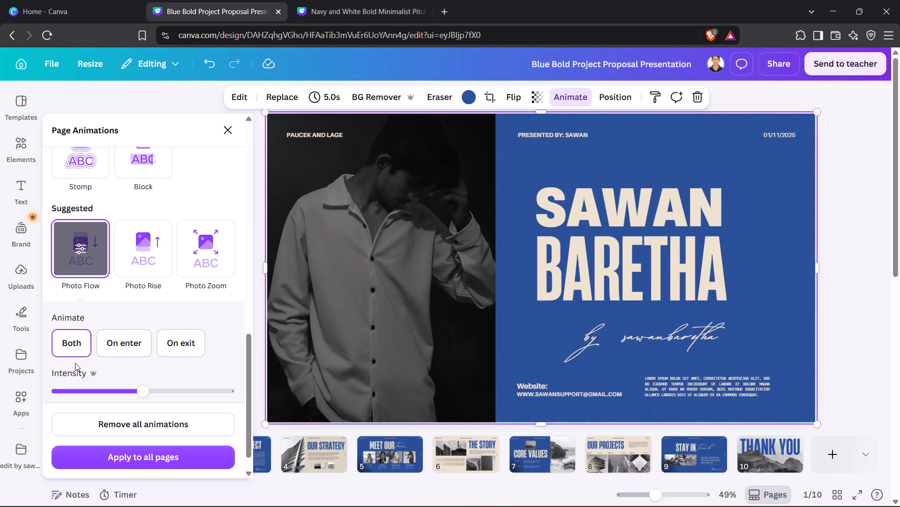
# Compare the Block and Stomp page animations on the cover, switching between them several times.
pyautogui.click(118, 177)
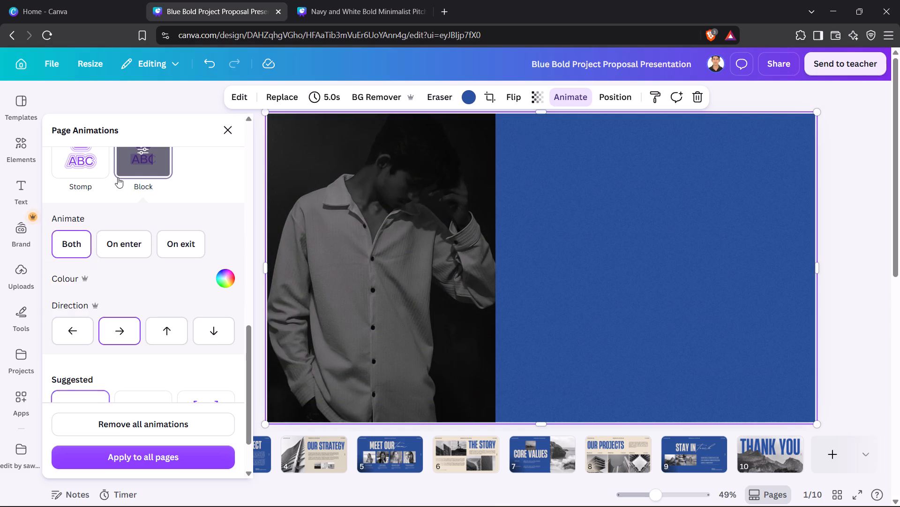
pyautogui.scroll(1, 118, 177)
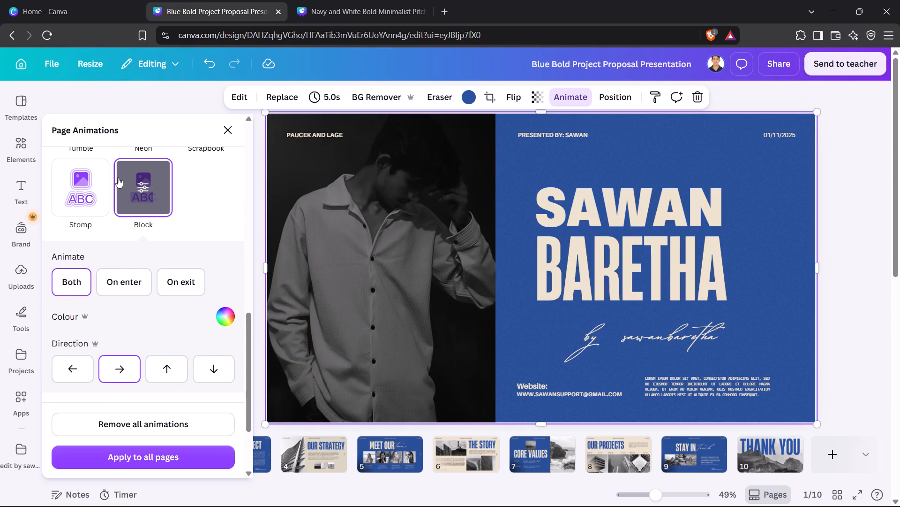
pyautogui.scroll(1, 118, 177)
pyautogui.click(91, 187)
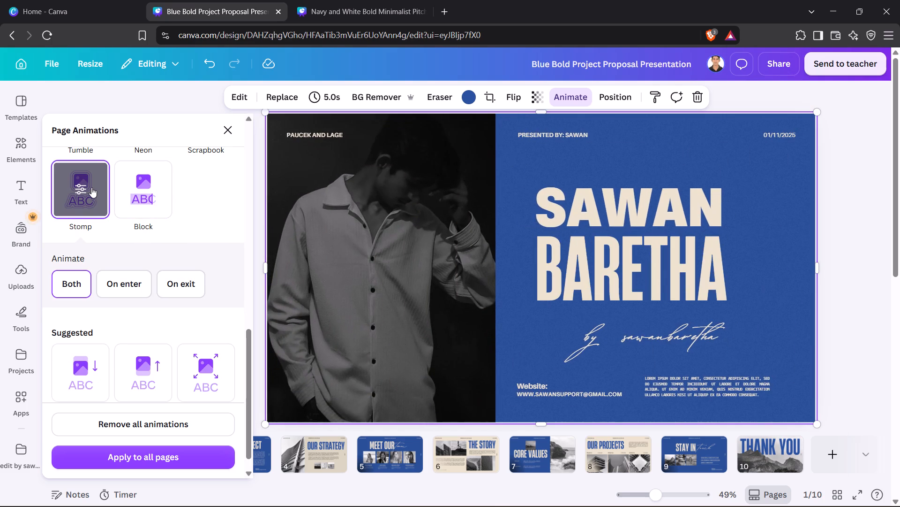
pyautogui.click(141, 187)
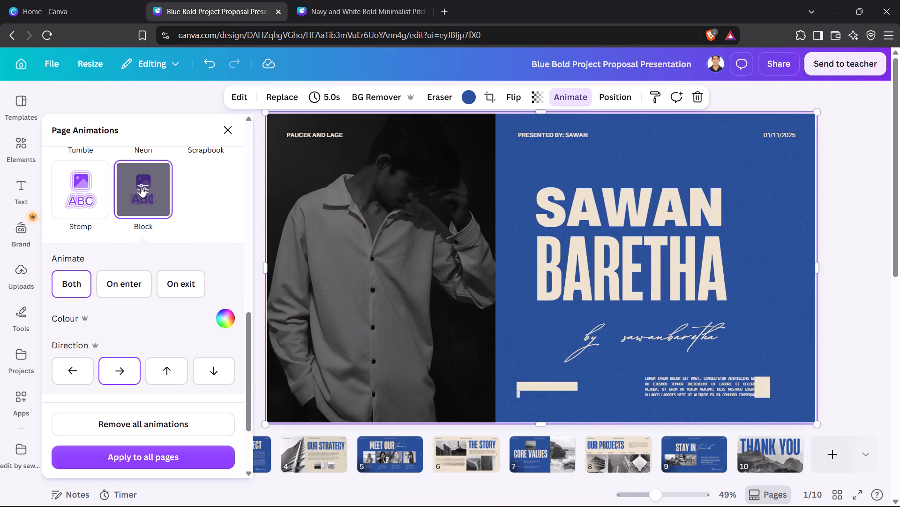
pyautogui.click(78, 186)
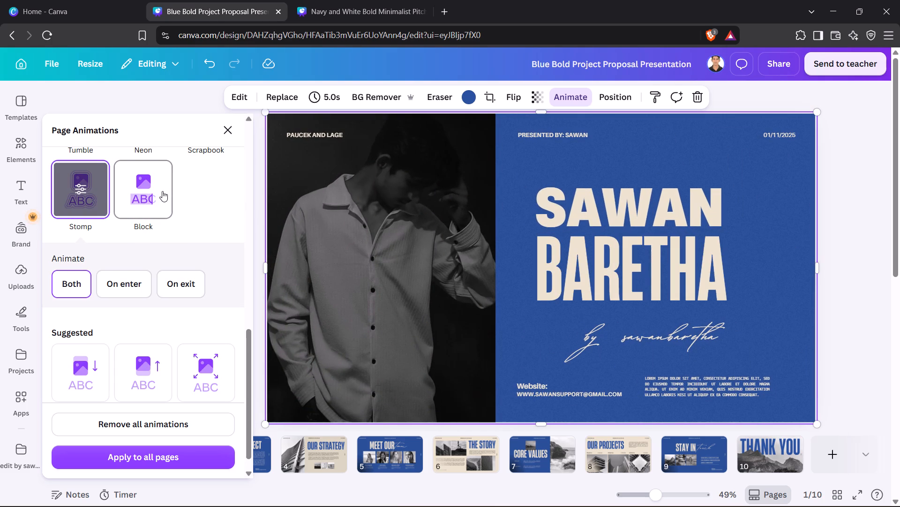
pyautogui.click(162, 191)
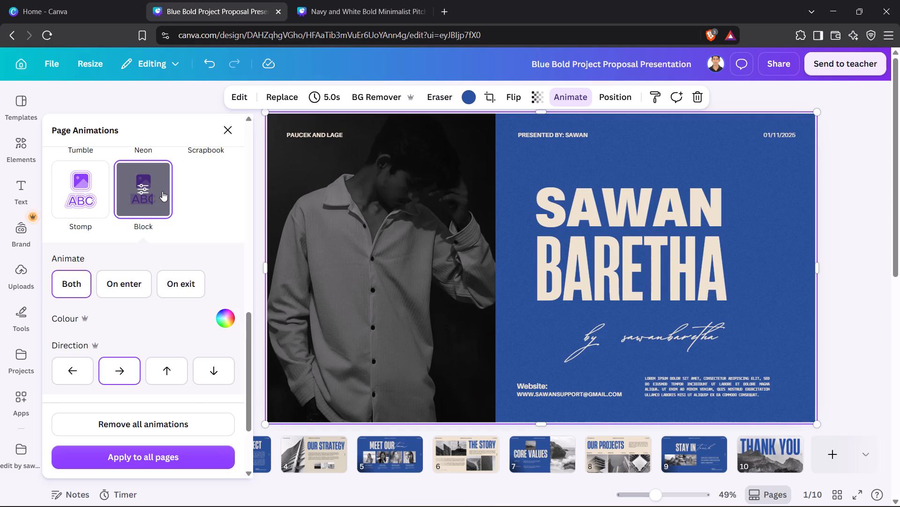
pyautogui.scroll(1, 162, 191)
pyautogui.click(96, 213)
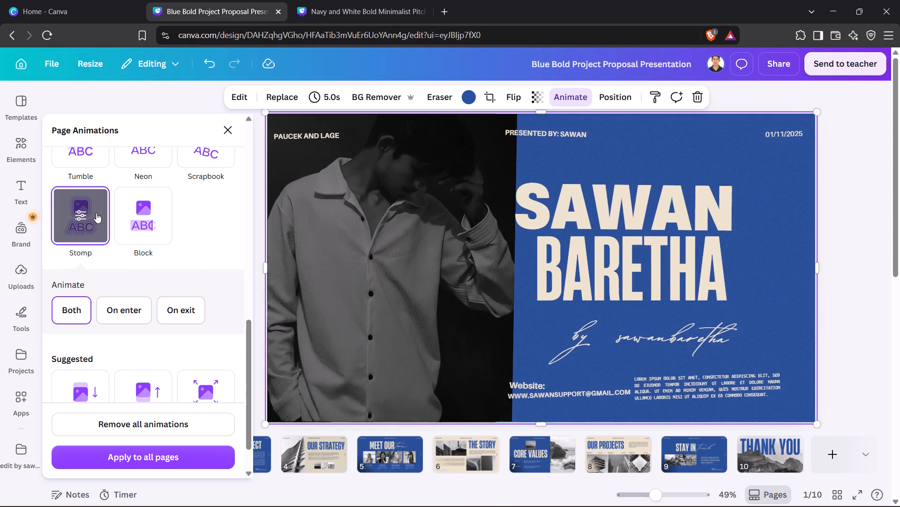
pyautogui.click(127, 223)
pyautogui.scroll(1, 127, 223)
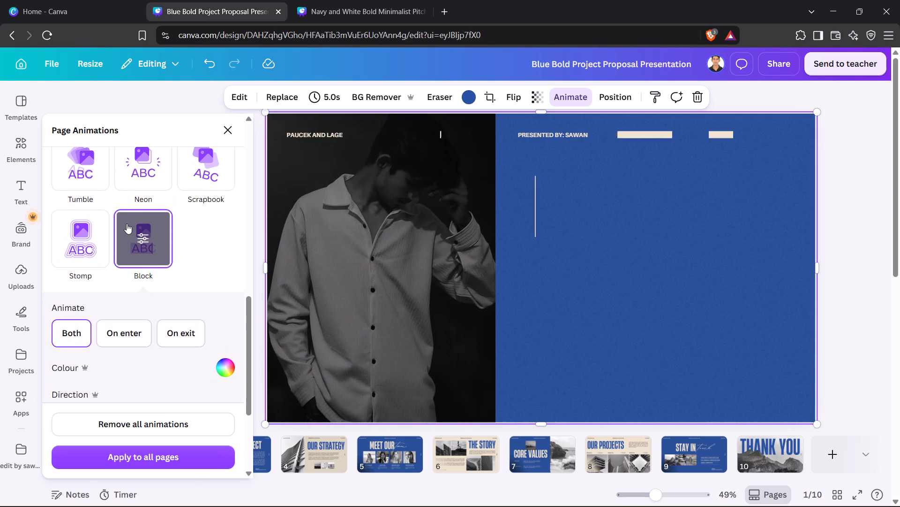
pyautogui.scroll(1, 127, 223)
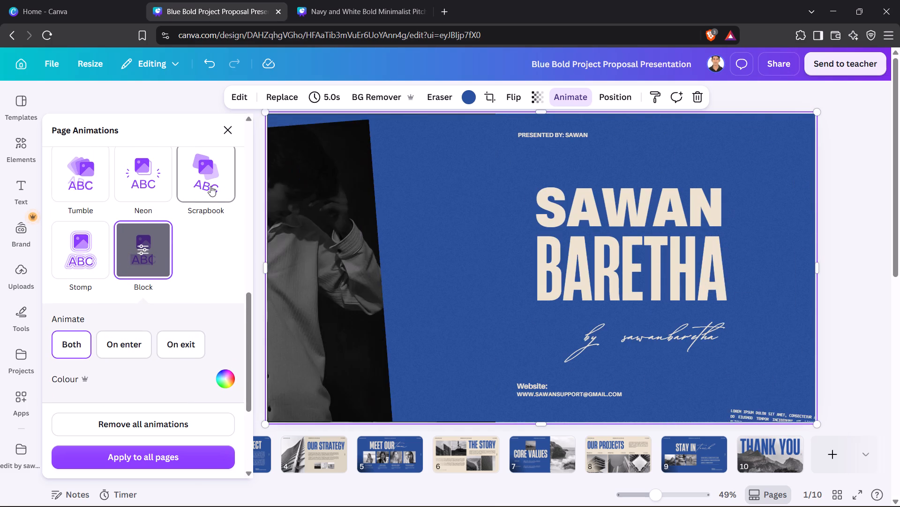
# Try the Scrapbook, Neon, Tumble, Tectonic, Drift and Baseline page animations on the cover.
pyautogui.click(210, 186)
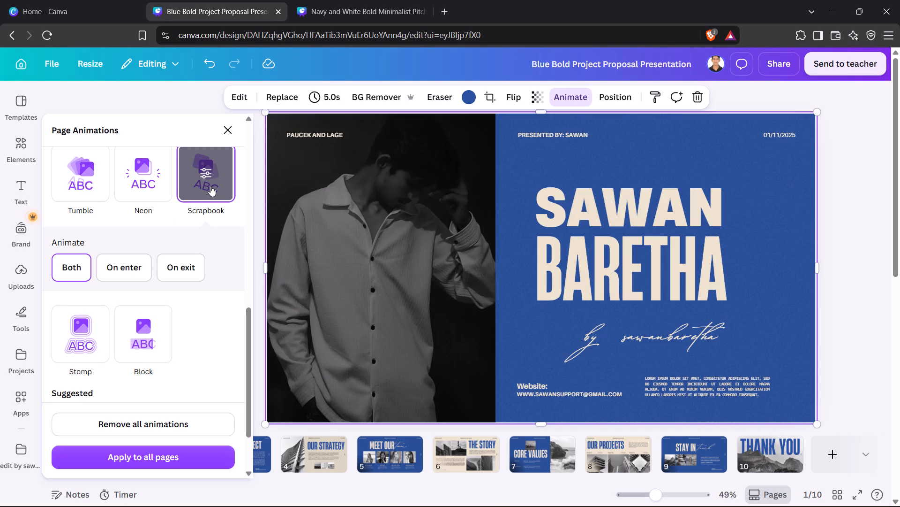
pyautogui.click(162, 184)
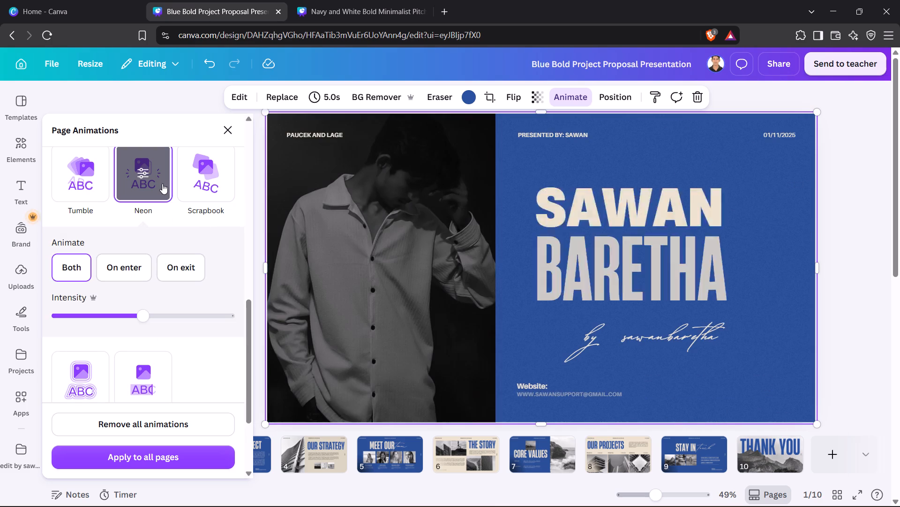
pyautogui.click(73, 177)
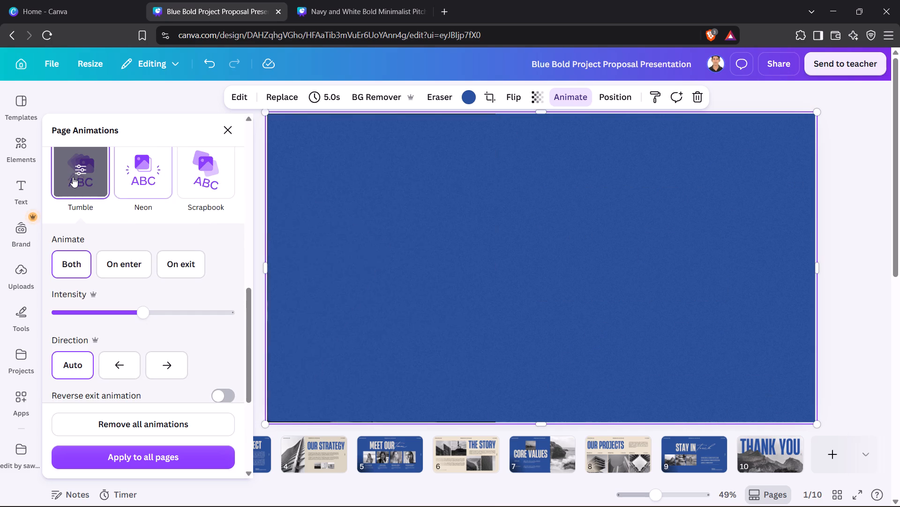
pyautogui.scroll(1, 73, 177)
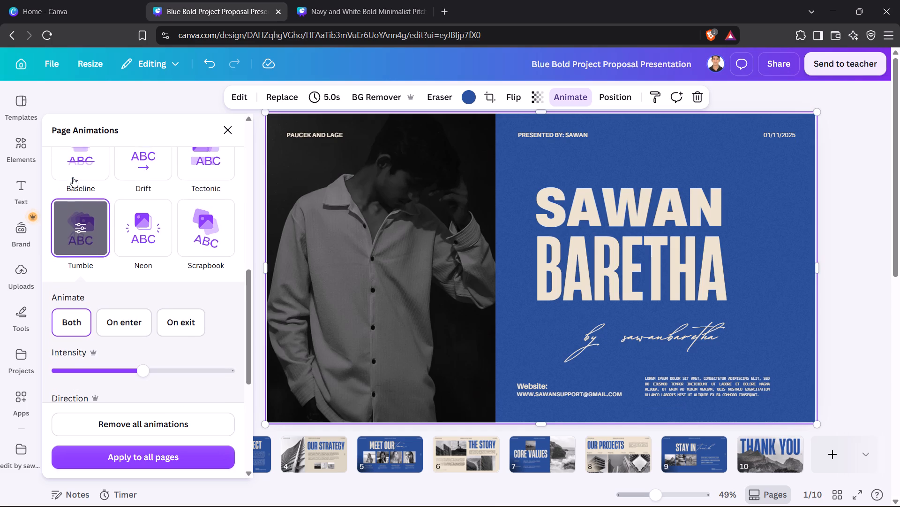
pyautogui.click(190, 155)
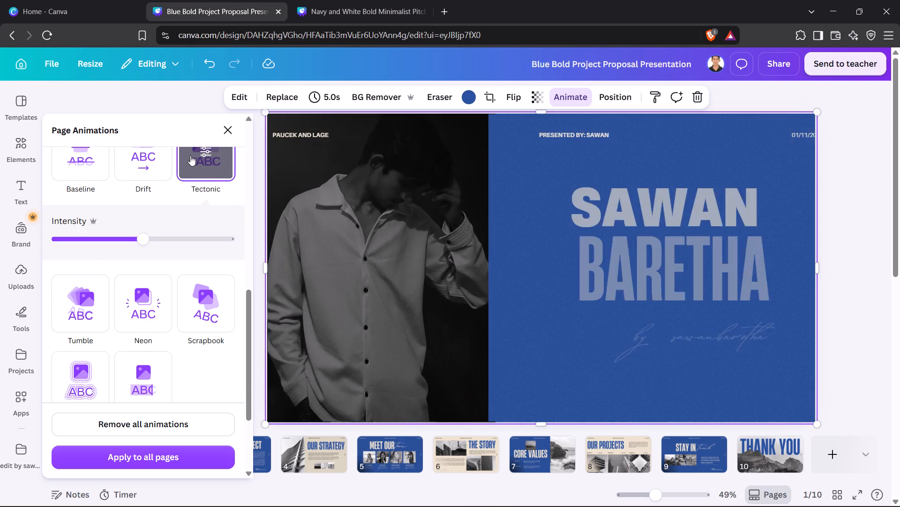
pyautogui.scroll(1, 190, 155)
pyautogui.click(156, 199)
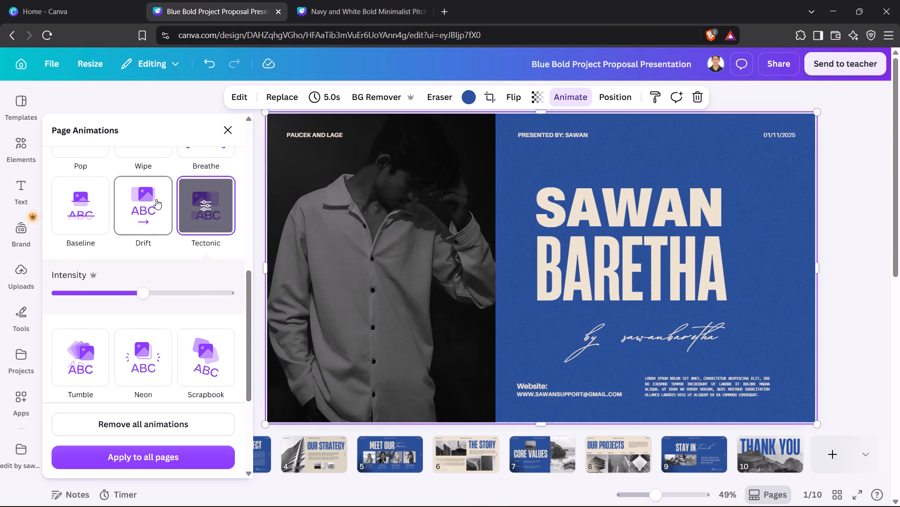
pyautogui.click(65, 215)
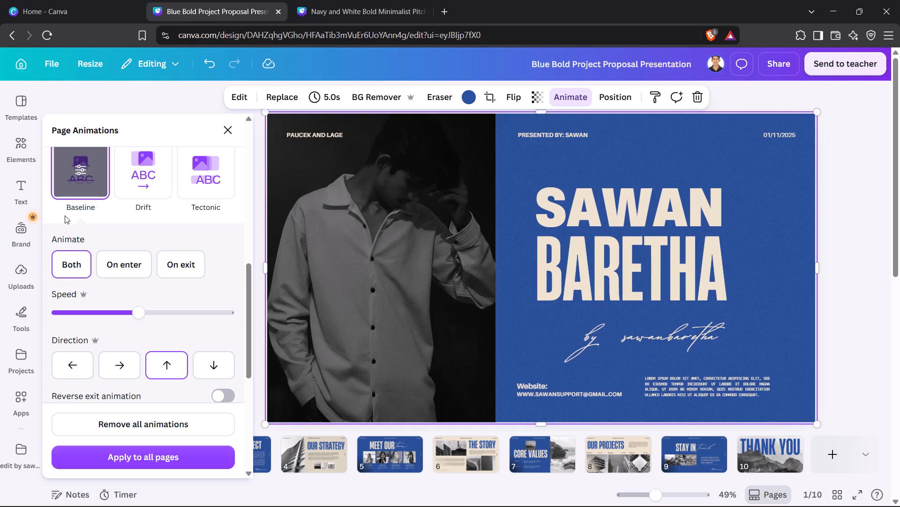
# Try the Block and Stomp page animations again and apply Scrapbook to the cover, animating both enter and exit.
pyautogui.scroll(-2, 65, 215)
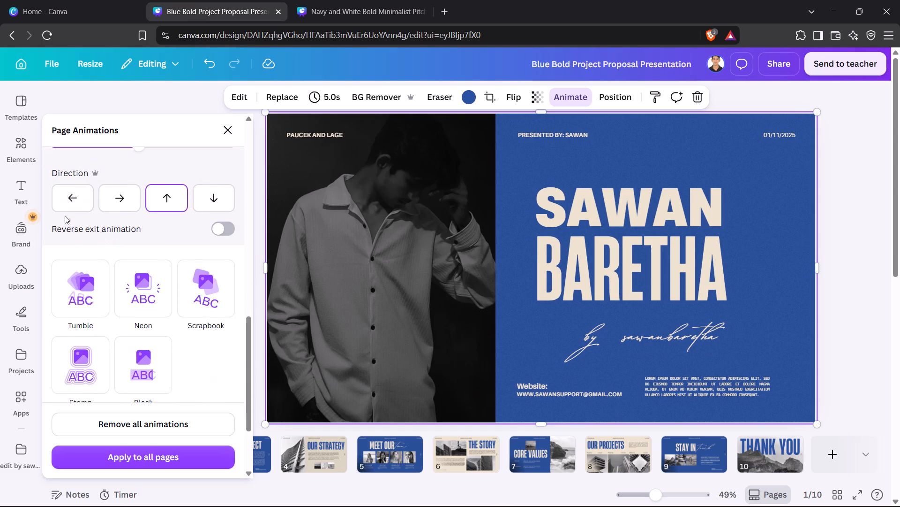
pyautogui.scroll(-1, 65, 215)
pyautogui.click(142, 301)
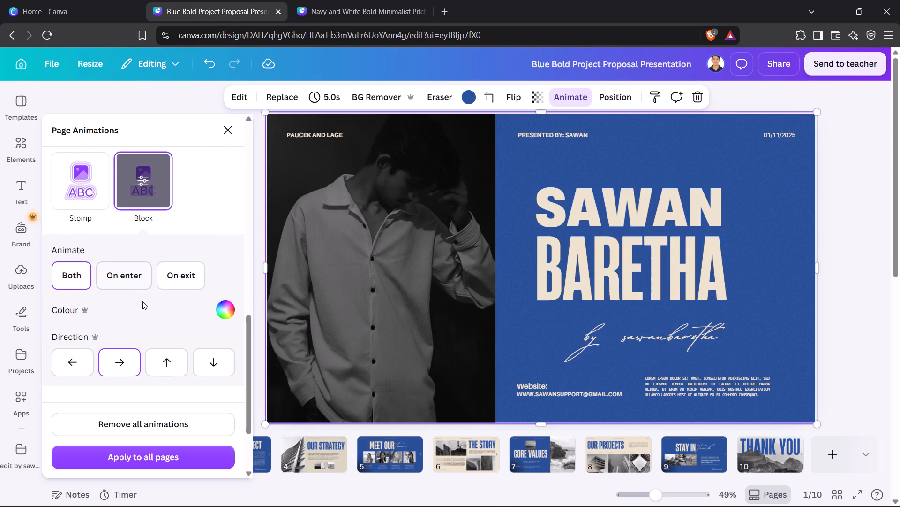
pyautogui.click(82, 252)
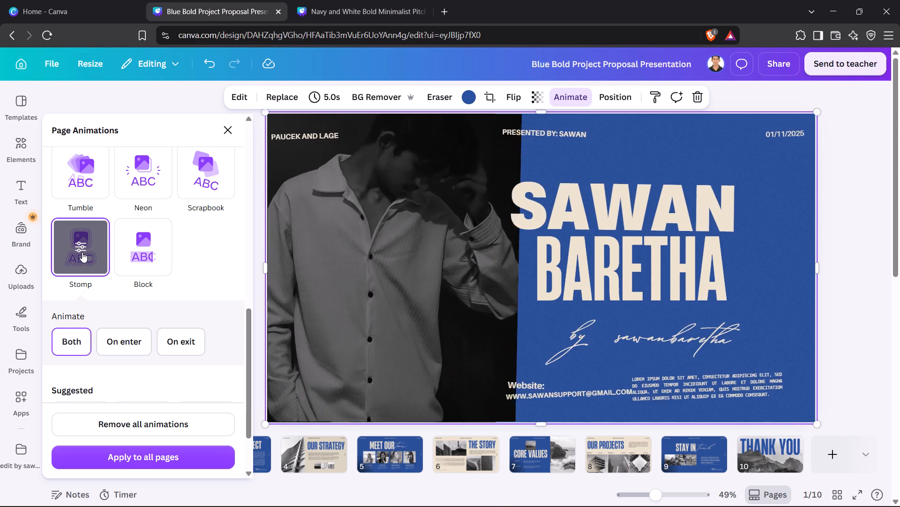
pyautogui.click(199, 201)
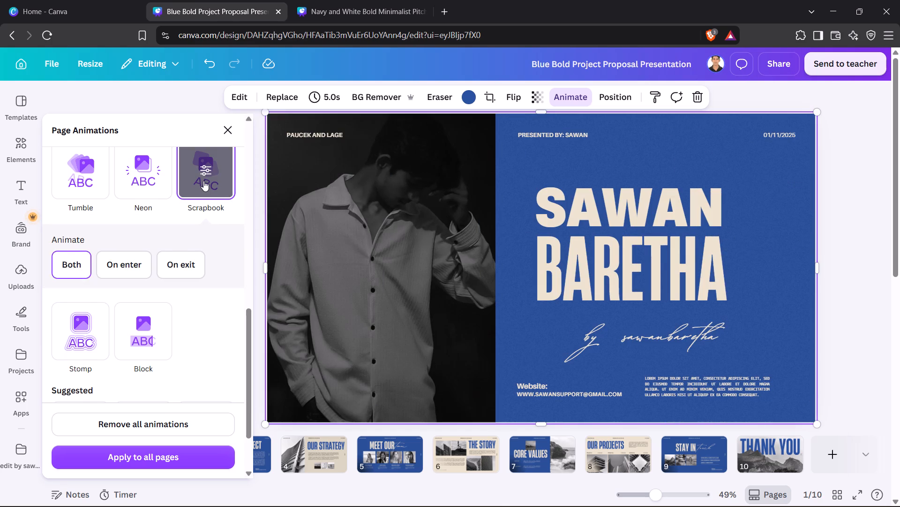
# Switch the cover's page animation to Block.
pyautogui.scroll(-3, 203, 181)
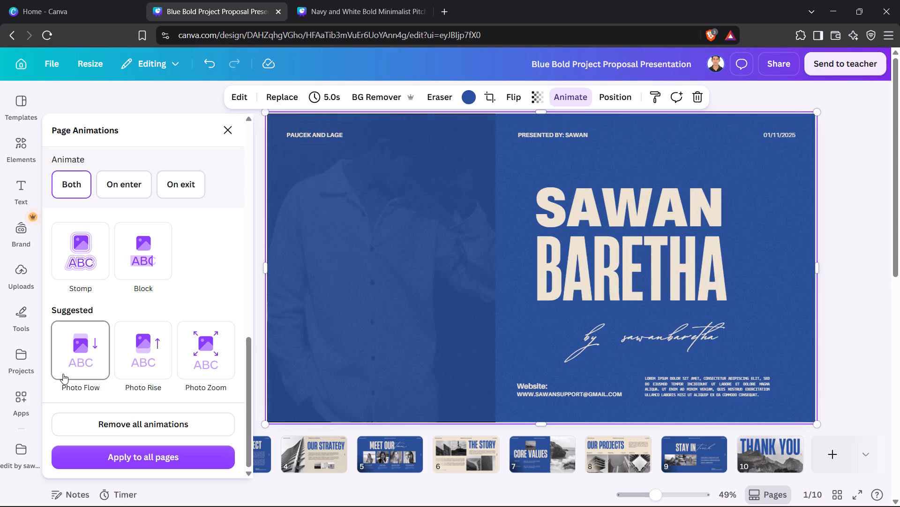
pyautogui.scroll(1, 63, 374)
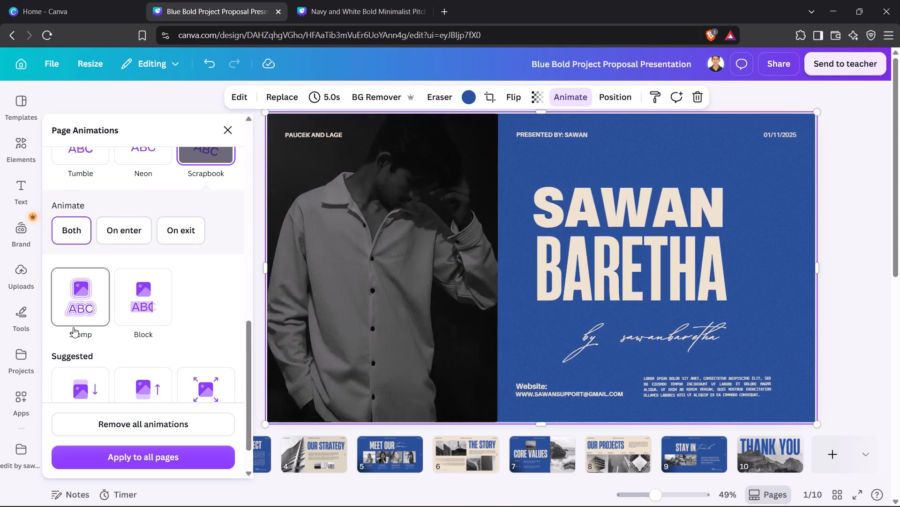
pyautogui.click(130, 316)
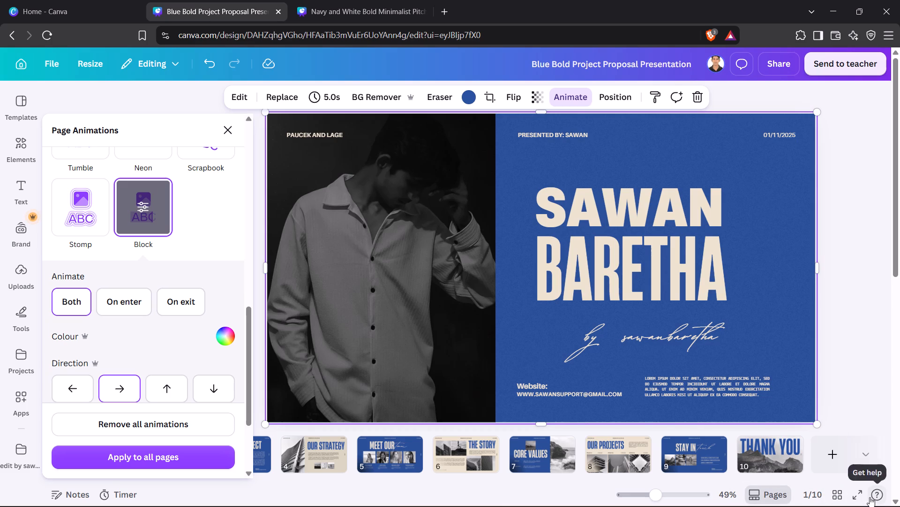
# Preview the presentation full screen, going back and forth between the cover and the Introduction page to check the Block animation.
pyautogui.click(855, 498)
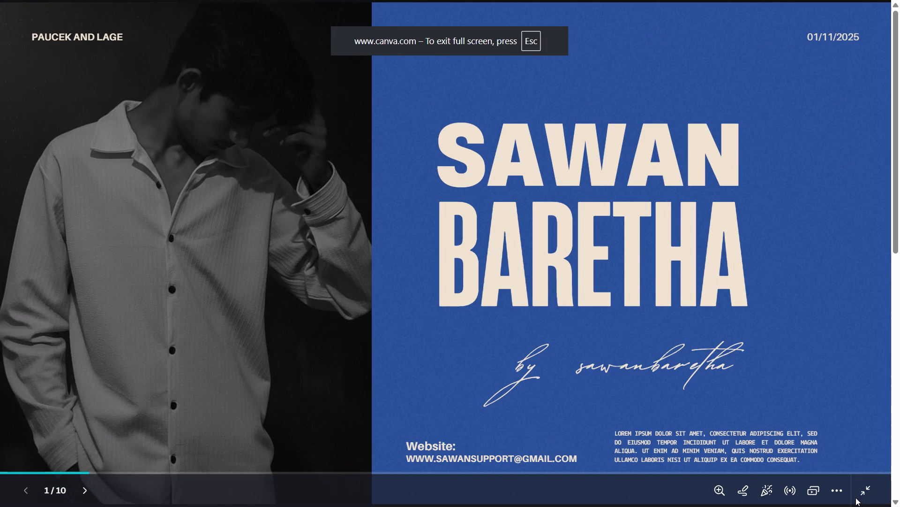
pyautogui.press('Right')
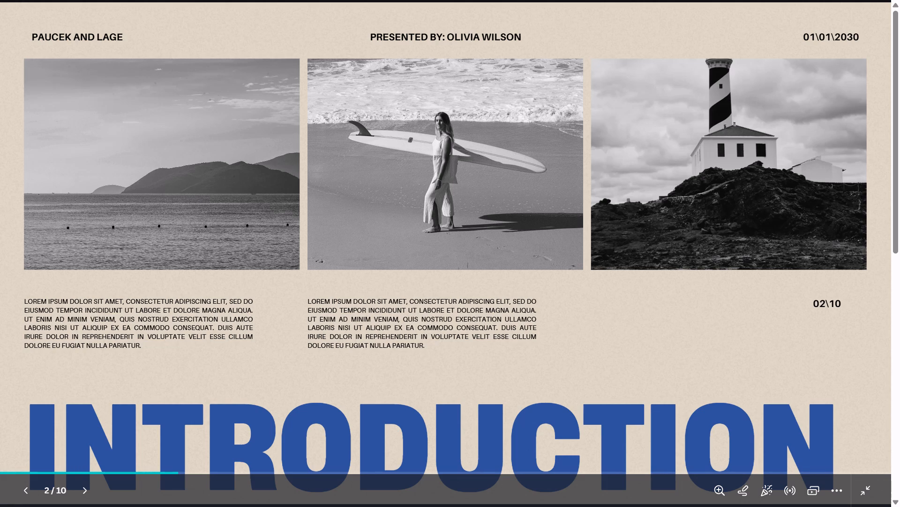
pyautogui.press('Left')
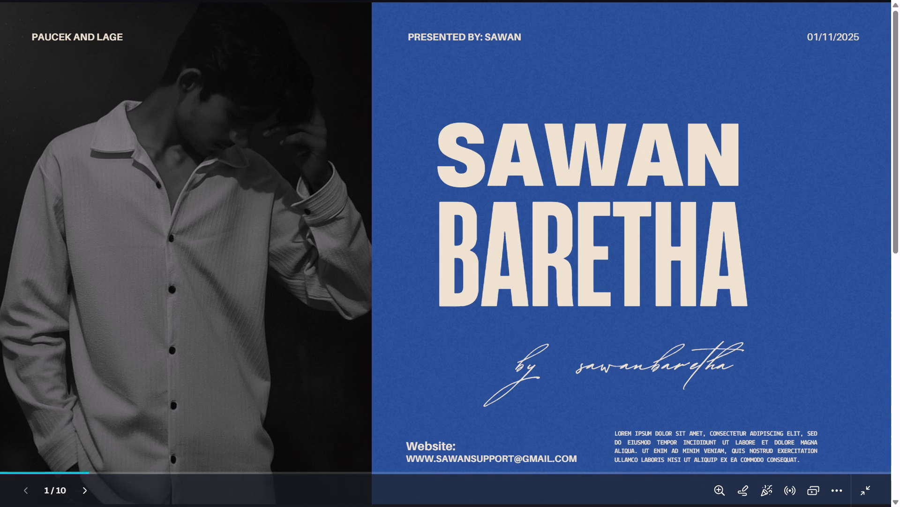
pyautogui.press('Right')
pyautogui.press('Left')
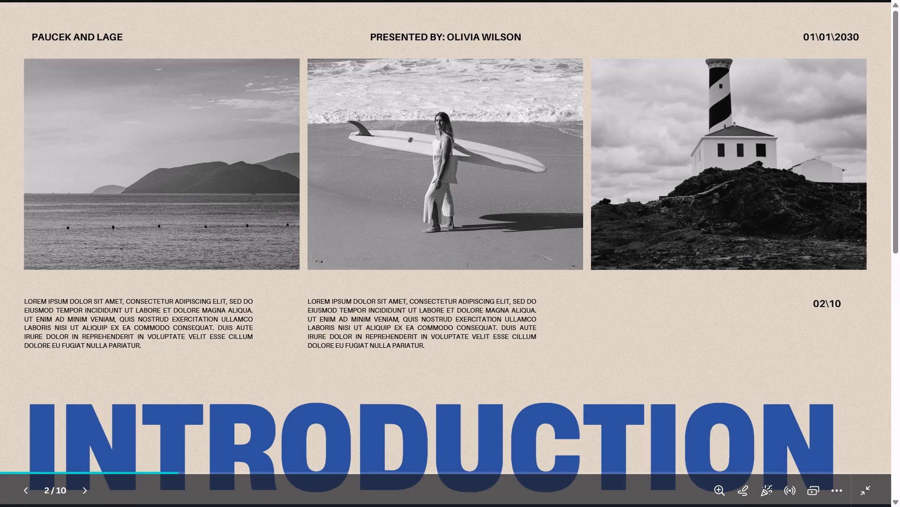
pyautogui.press('Left')
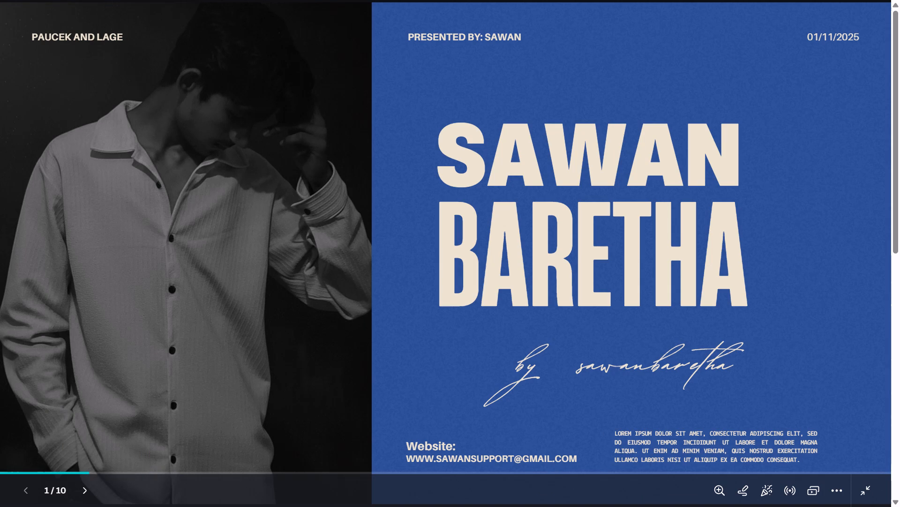
pyautogui.press('Right')
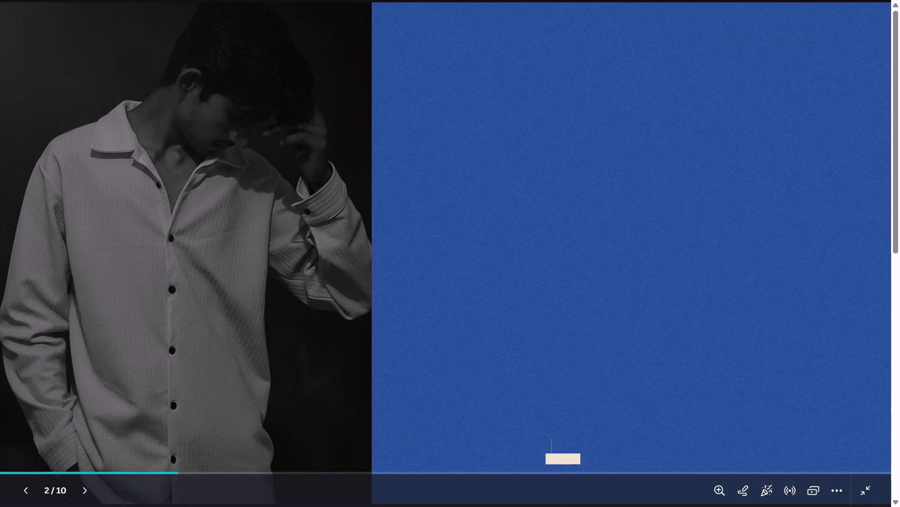
pyautogui.press('Left')
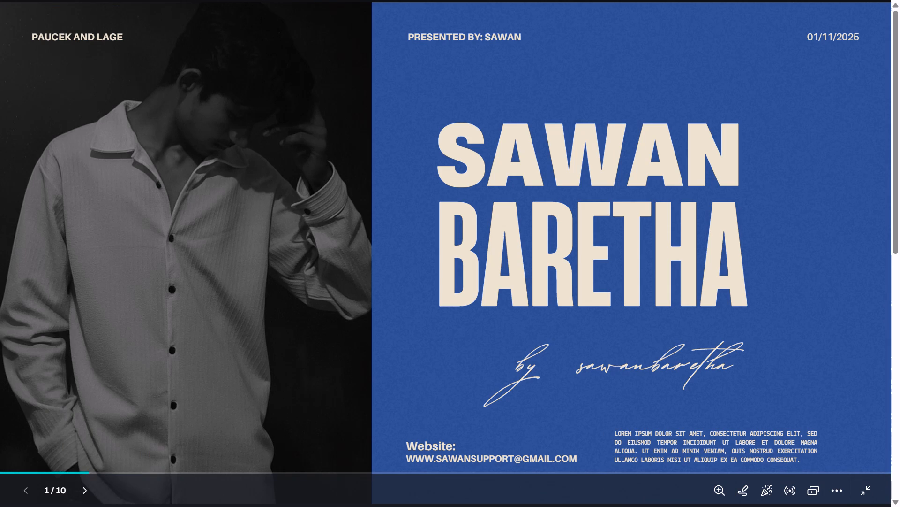
pyautogui.press('Escape')
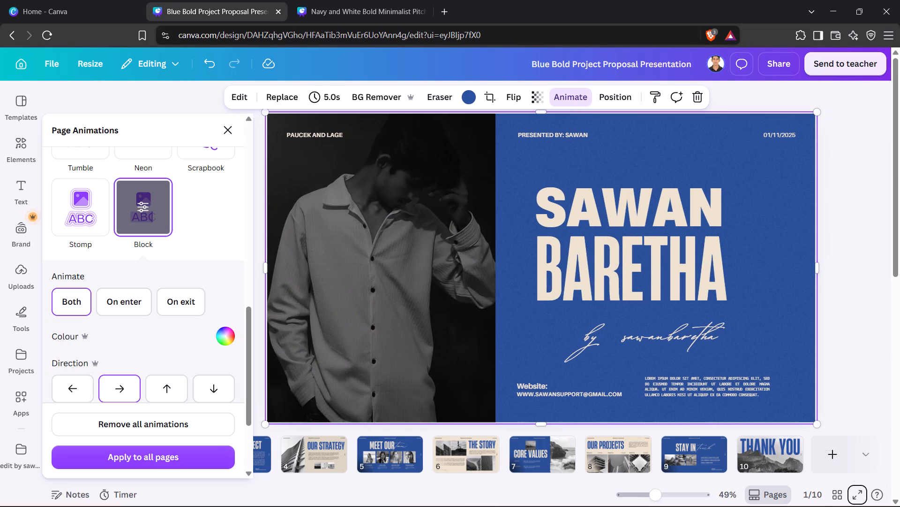
# Move the Introduction page ahead of the cover so it becomes page 1.
pyautogui.hscroll(4, 392, 427)
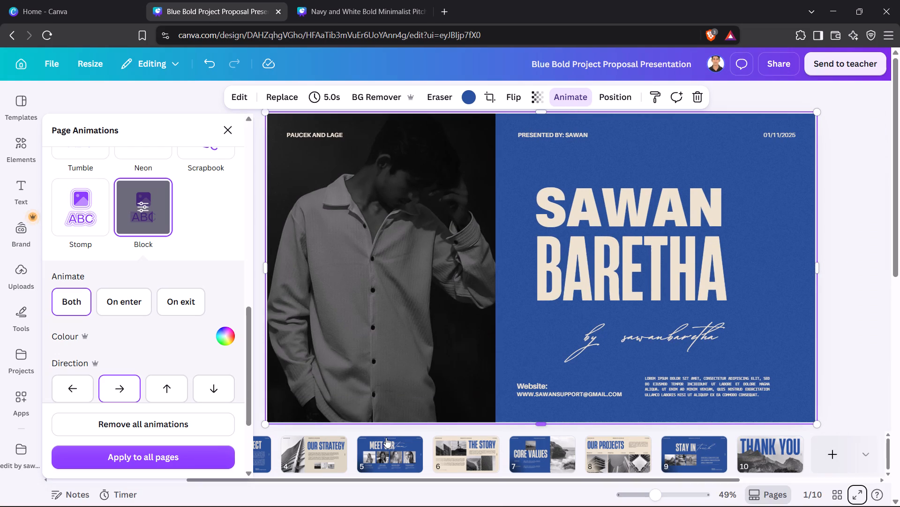
pyautogui.hscroll(3, 386, 438)
pyautogui.click(386, 438)
pyautogui.click(386, 438)
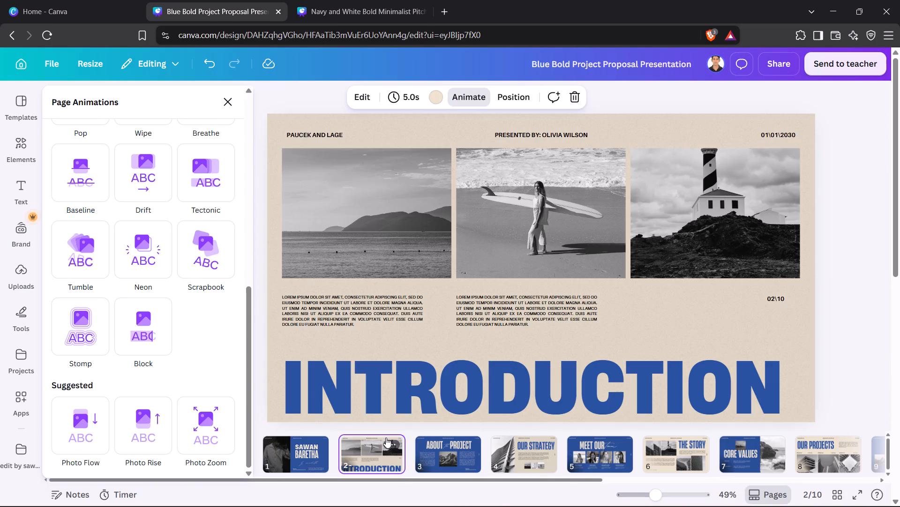
pyautogui.moveTo(365, 448); pyautogui.dragTo(247, 446)
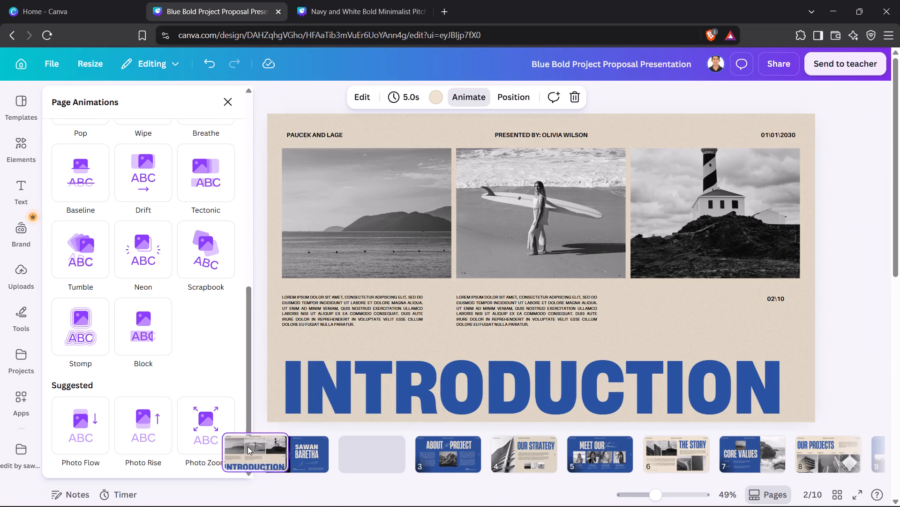
pyautogui.moveTo(247, 446); pyautogui.dragTo(283, 438)
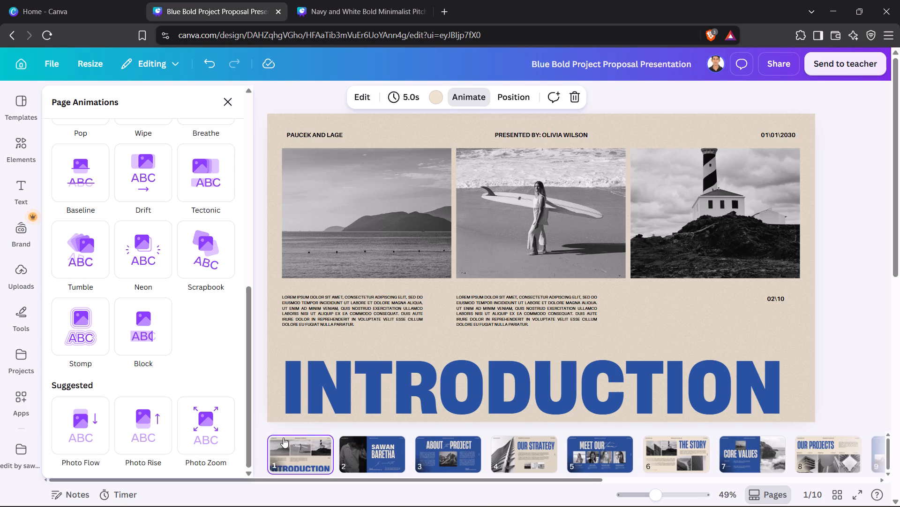
pyautogui.click(297, 448)
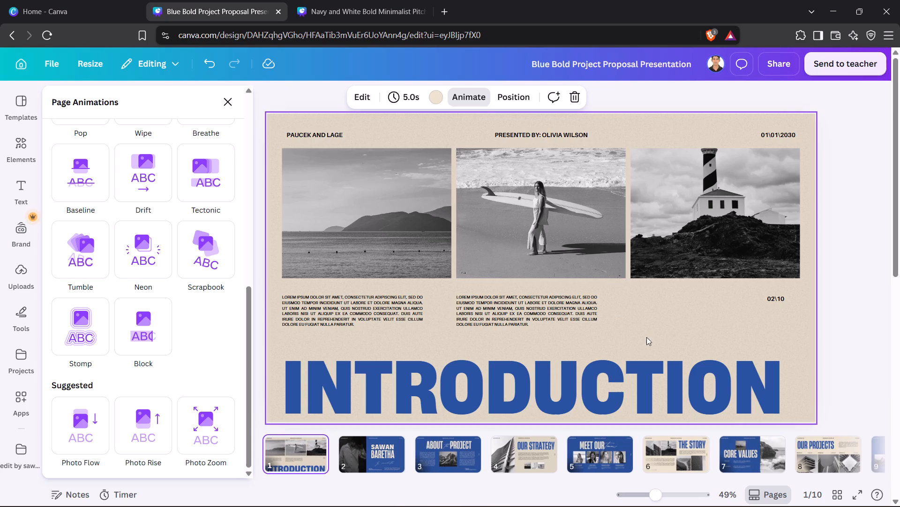
# Delete the lighthouse, surfer and sea photos from the Introduction page, leaving their three frames empty.
pyautogui.click(750, 258)
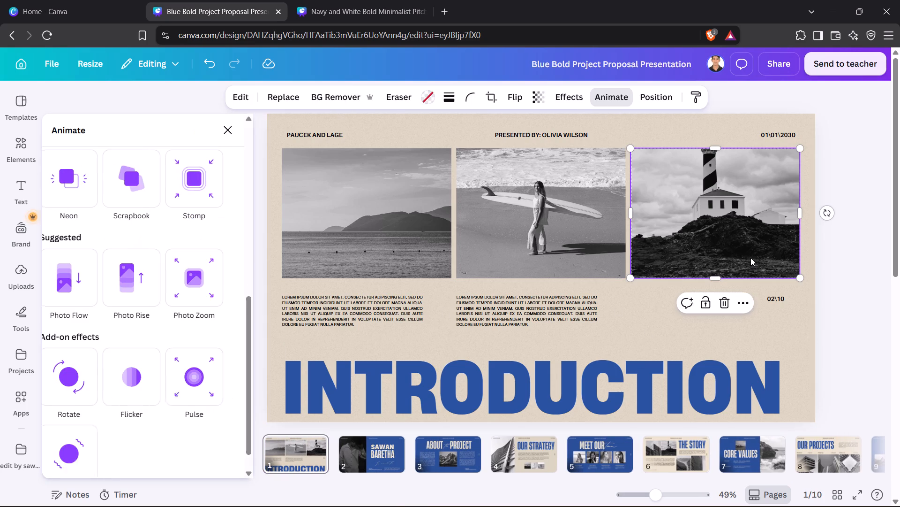
pyautogui.press('Delete')
pyautogui.click(609, 223)
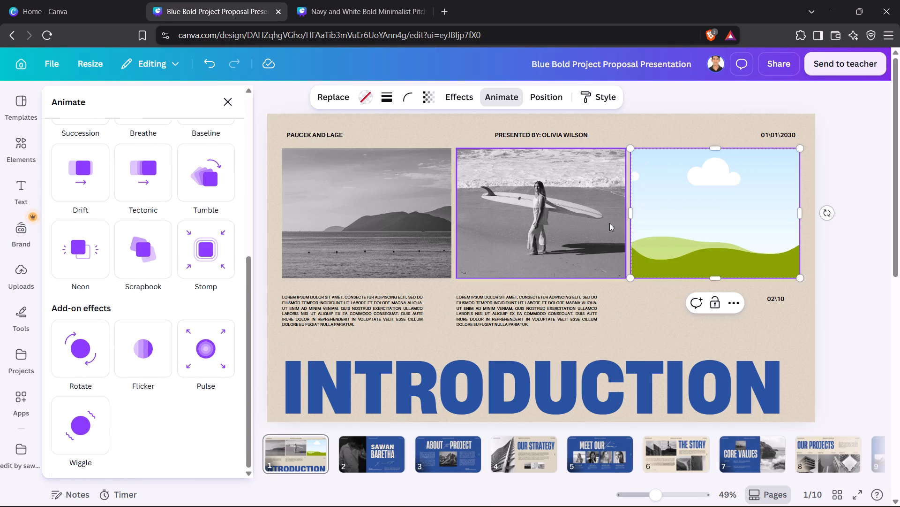
pyautogui.press('Delete')
pyautogui.click(412, 203)
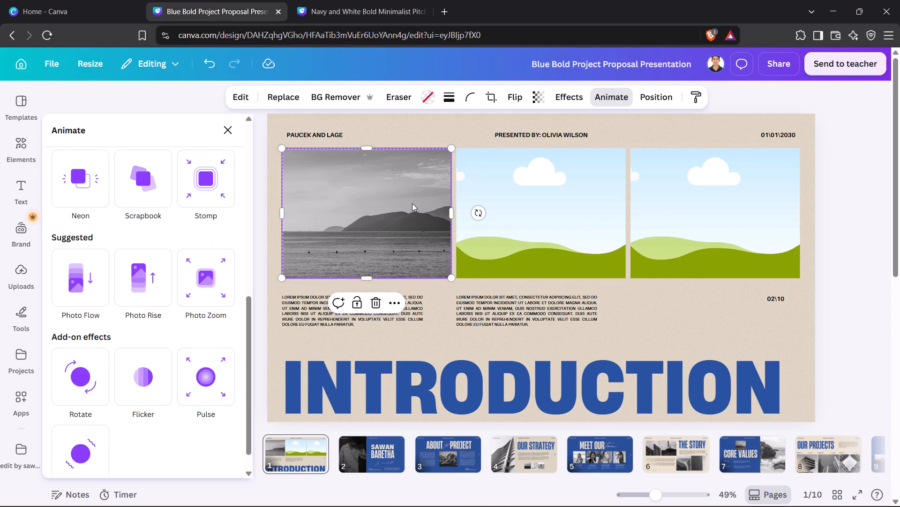
pyautogui.press('Delete')
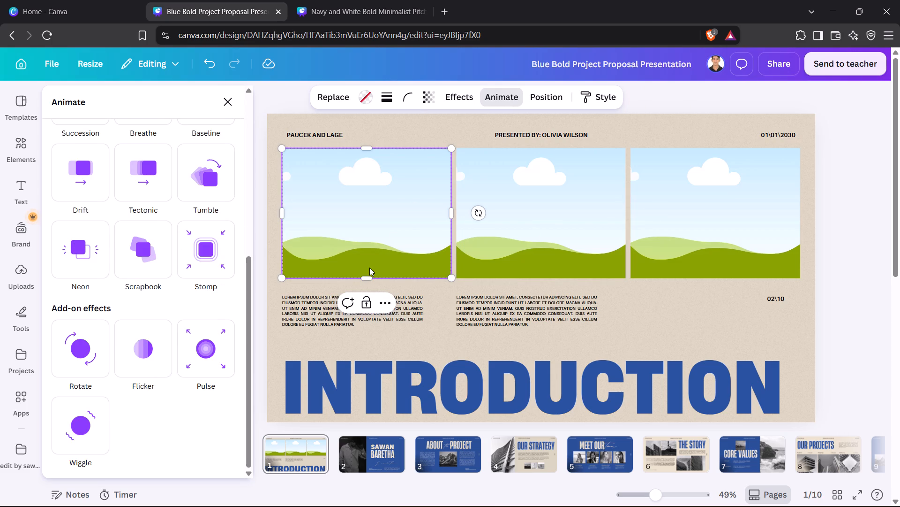
# Move the INTRODUCTION heading up beneath the three frames and place the two lorem ipsum paragraphs side by side below the heading.
pyautogui.moveTo(561, 317); pyautogui.dragTo(581, 232)
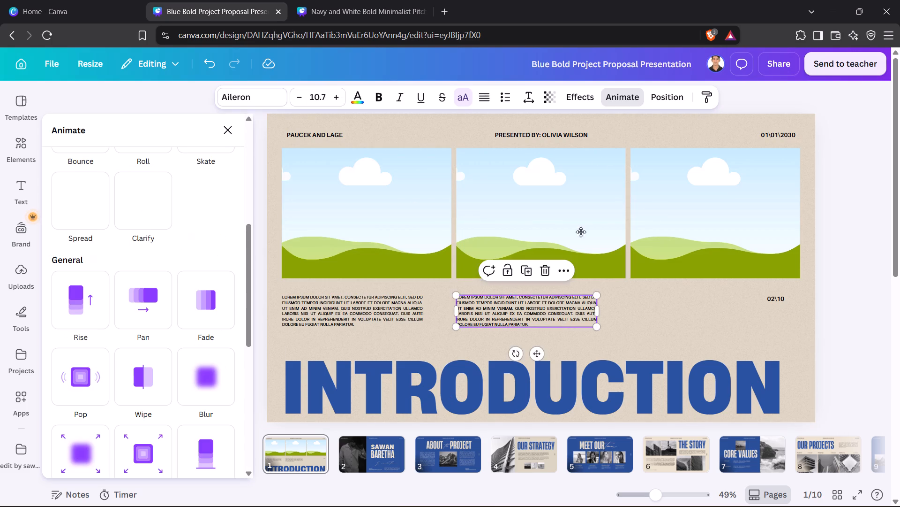
pyautogui.moveTo(581, 232); pyautogui.dragTo(747, 182)
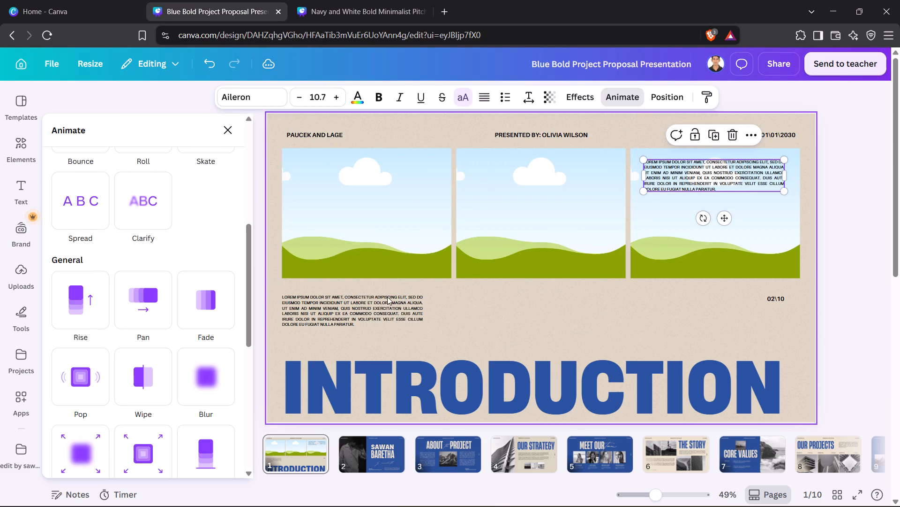
pyautogui.moveTo(377, 304); pyautogui.dragTo(548, 169)
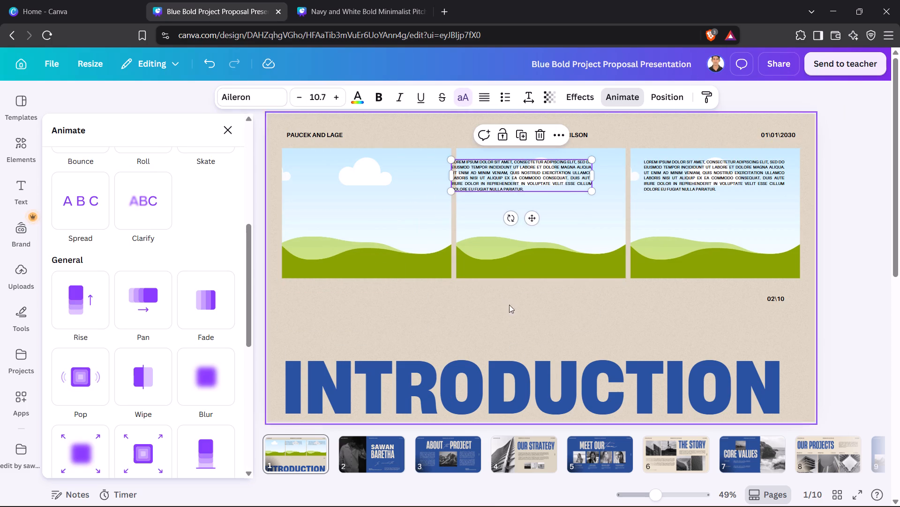
pyautogui.moveTo(533, 404); pyautogui.dragTo(527, 340)
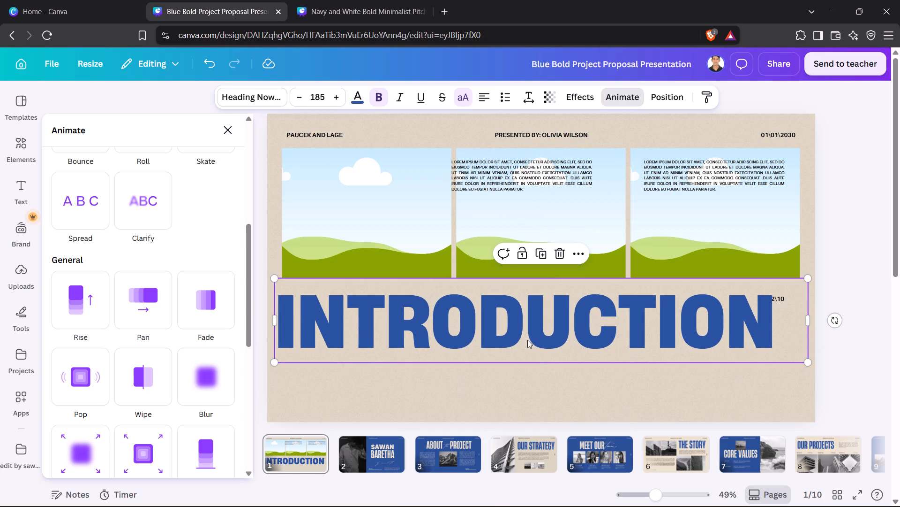
pyautogui.moveTo(675, 182); pyautogui.dragTo(431, 363)
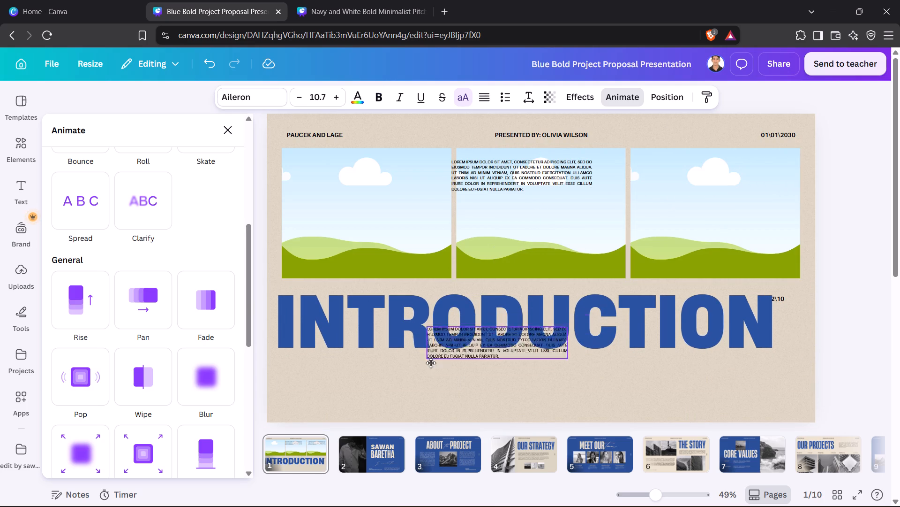
pyautogui.moveTo(431, 363); pyautogui.dragTo(314, 386)
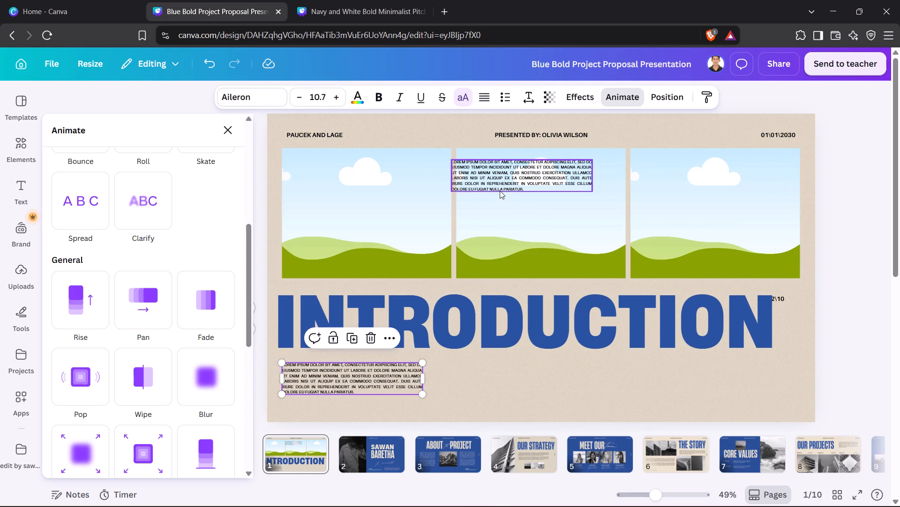
pyautogui.moveTo(500, 191); pyautogui.dragTo(506, 391)
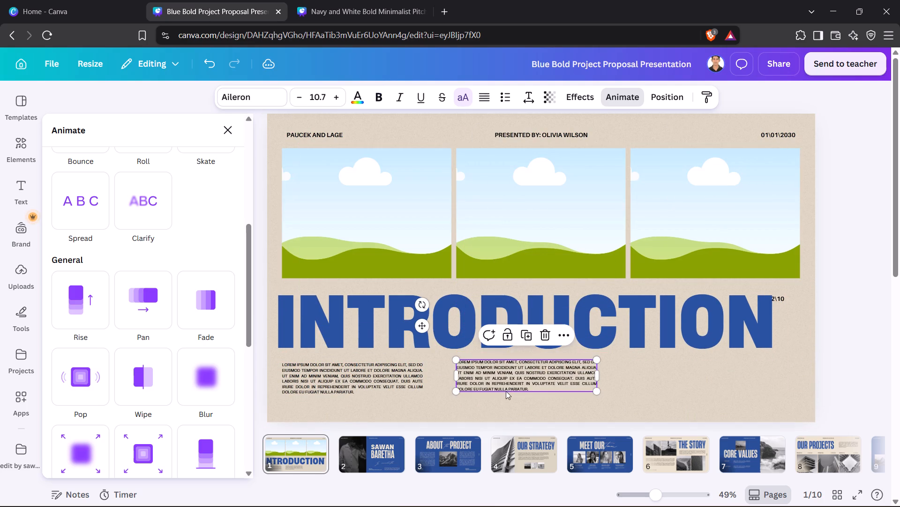
# Fill the three empty frames, left to right, with the uploaded phone mirror selfie, the dark hand-over-face portrait and the brick-wall portrait.
pyautogui.click(315, 214)
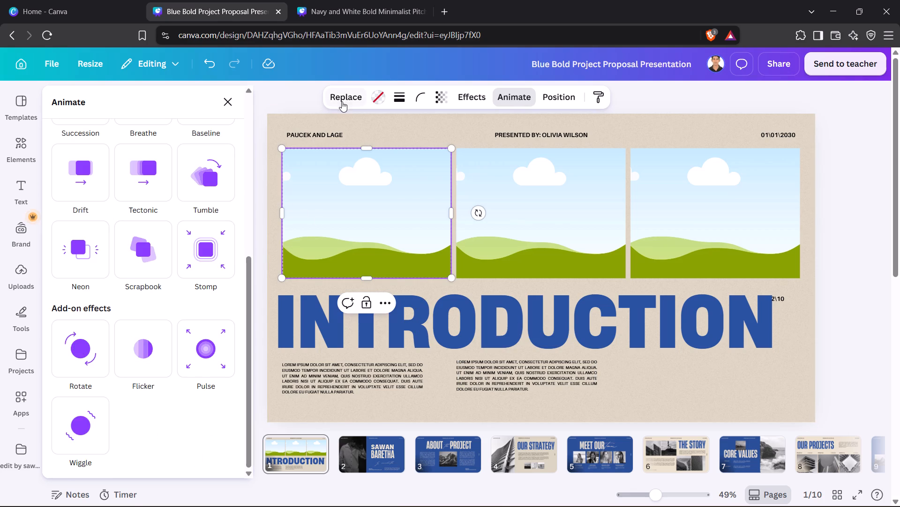
pyautogui.click(342, 100)
pyautogui.click(132, 364)
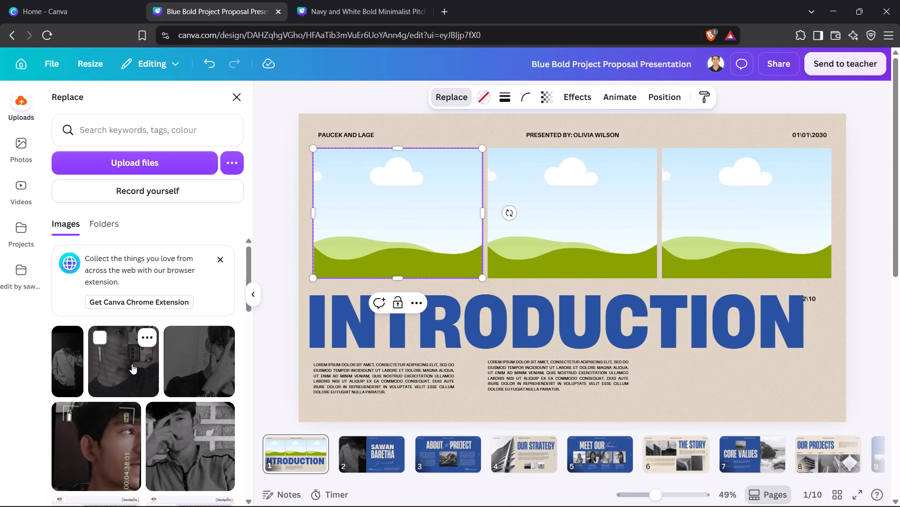
pyautogui.click(421, 167)
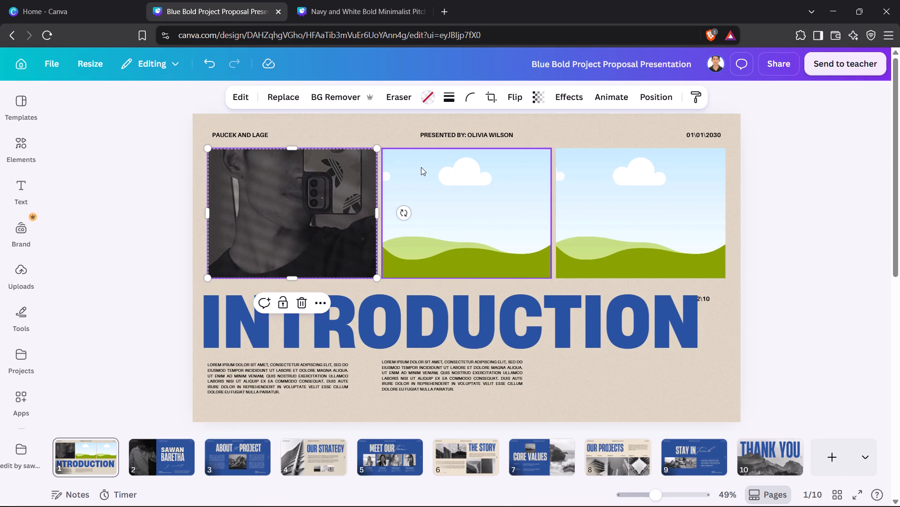
pyautogui.click(352, 102)
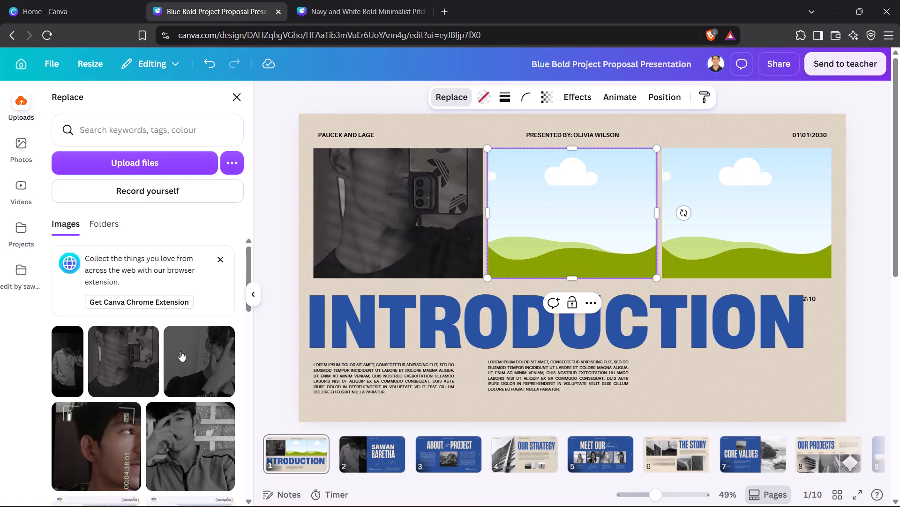
pyautogui.click(199, 369)
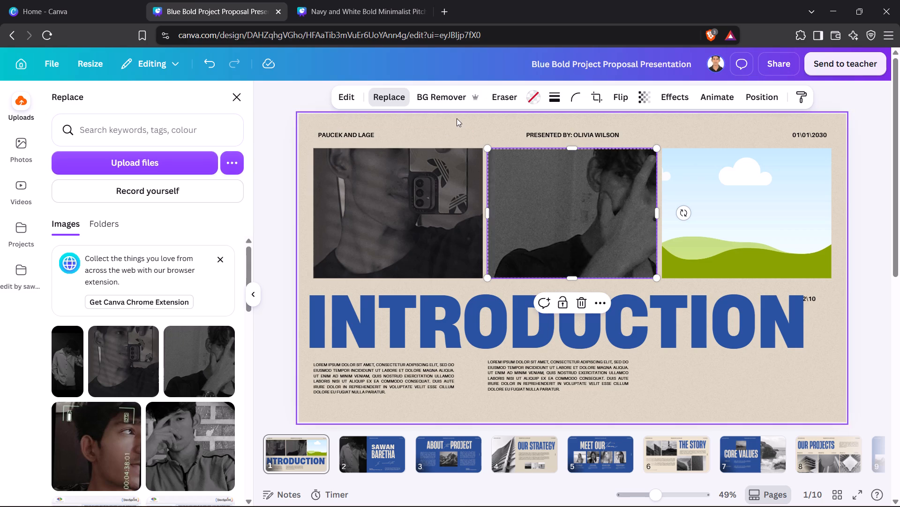
pyautogui.click(678, 241)
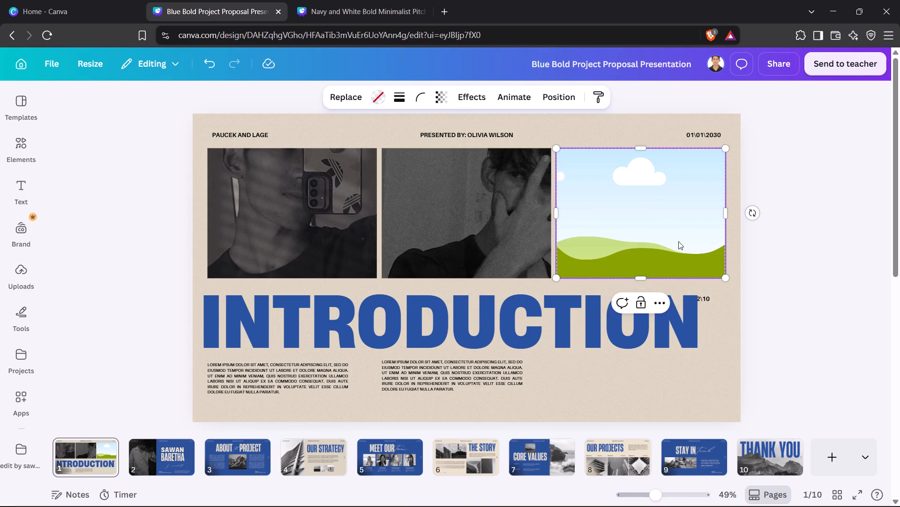
pyautogui.click(357, 97)
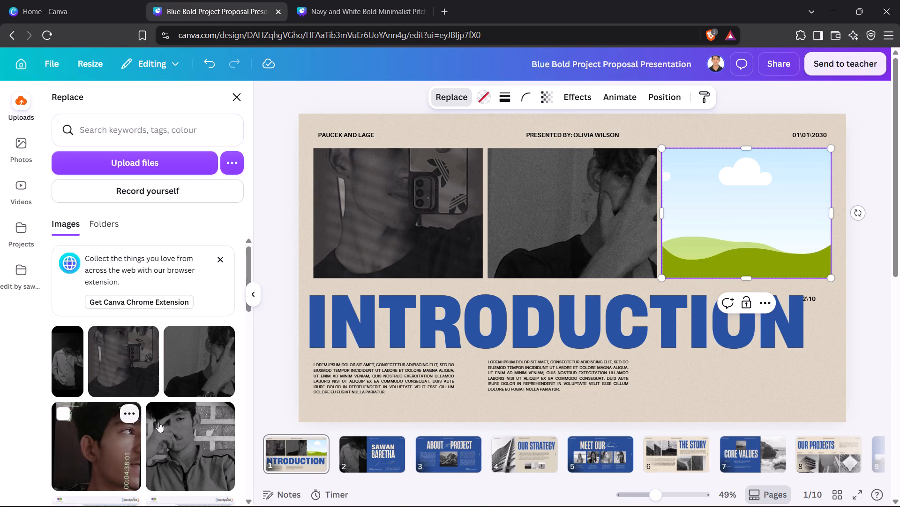
pyautogui.click(177, 431)
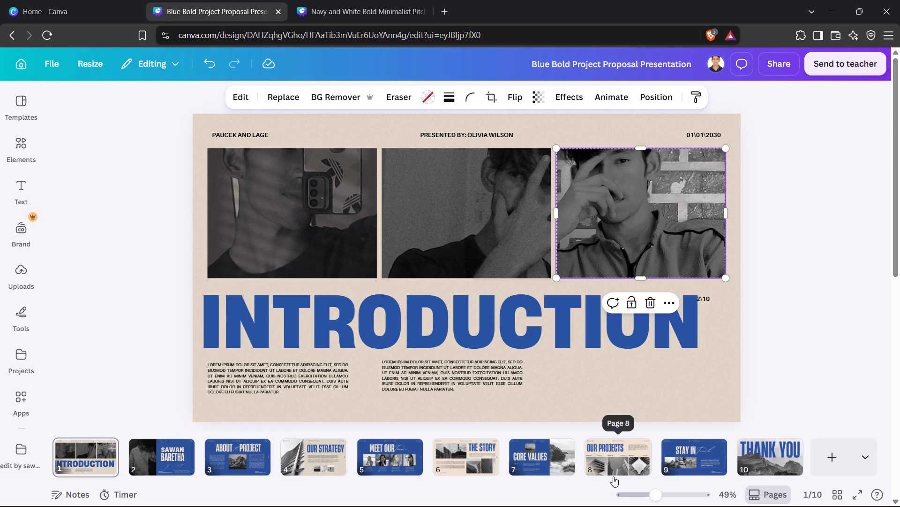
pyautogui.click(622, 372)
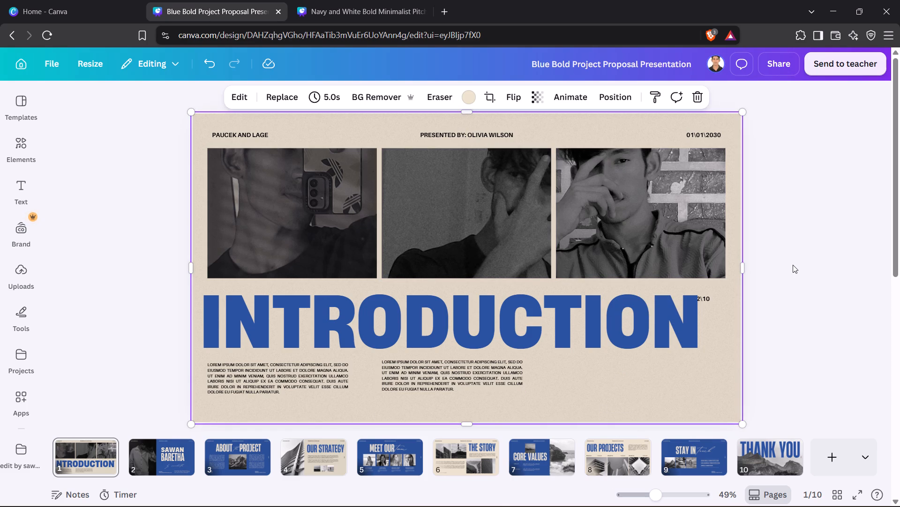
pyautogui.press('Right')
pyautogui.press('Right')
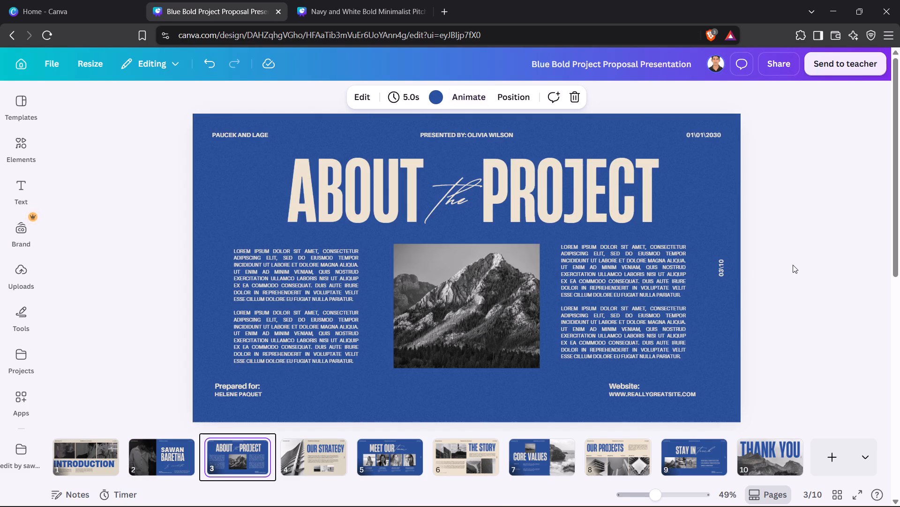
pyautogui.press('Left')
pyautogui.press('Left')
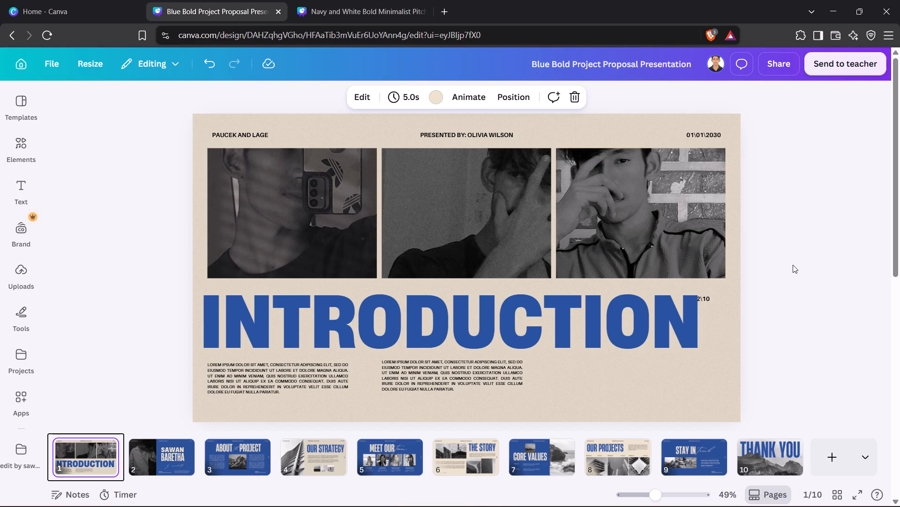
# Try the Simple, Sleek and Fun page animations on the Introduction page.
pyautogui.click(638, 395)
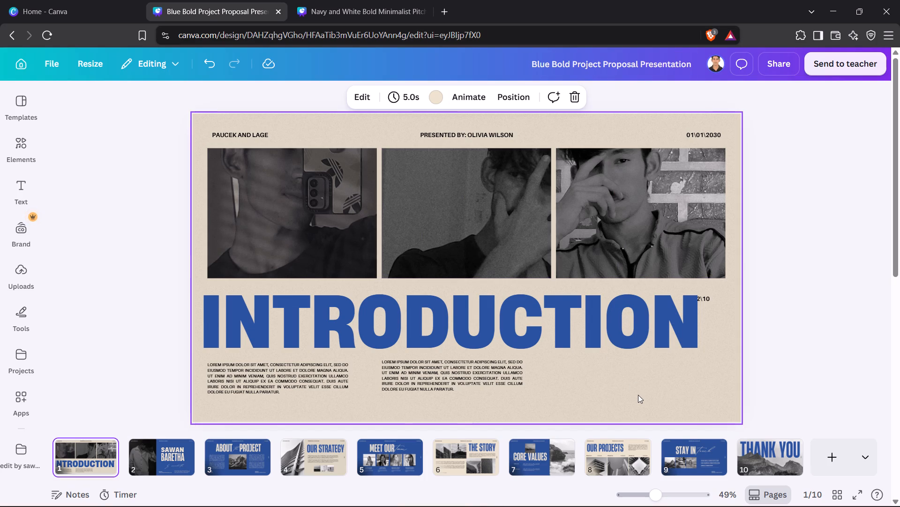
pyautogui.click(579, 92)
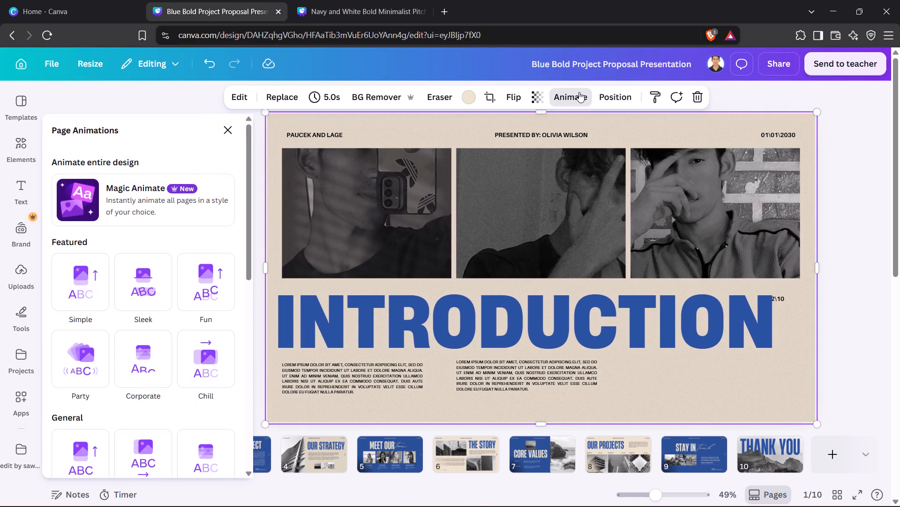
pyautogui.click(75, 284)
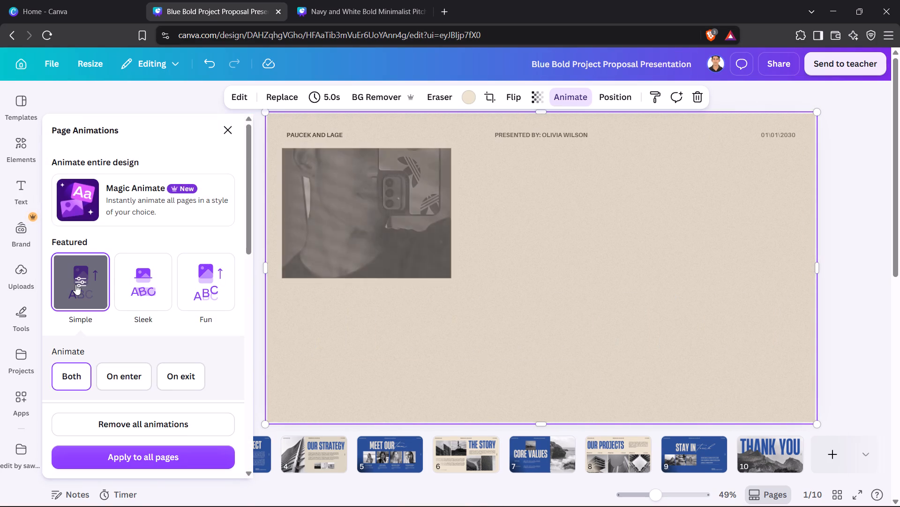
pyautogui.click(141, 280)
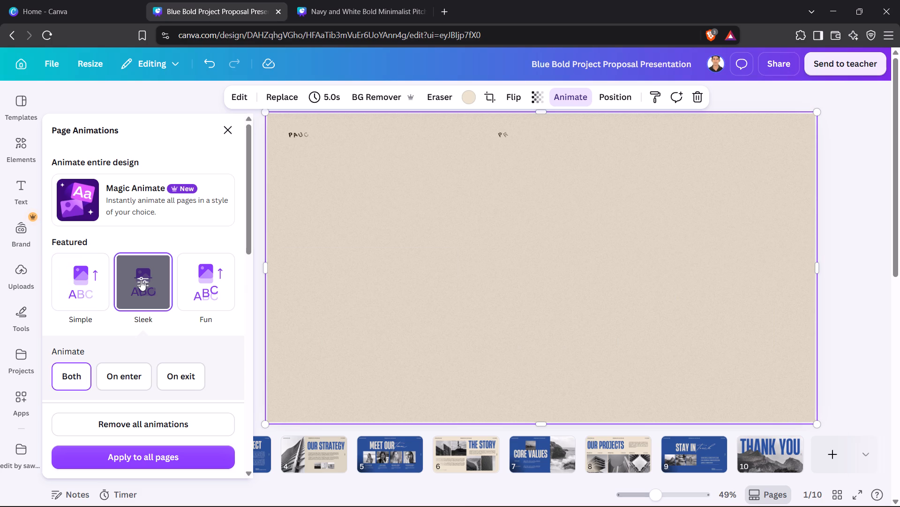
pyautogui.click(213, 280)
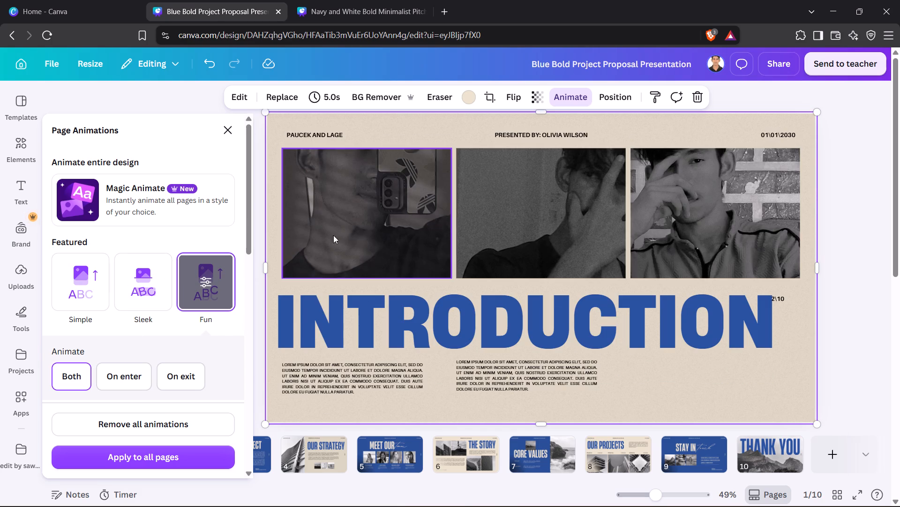
# Move the INTRODUCTION heading above the three photos, shifting the photos and the 02\10 page number down to sit beneath it.
pyautogui.click(377, 318)
pyautogui.moveTo(377, 318); pyautogui.dragTo(348, 191)
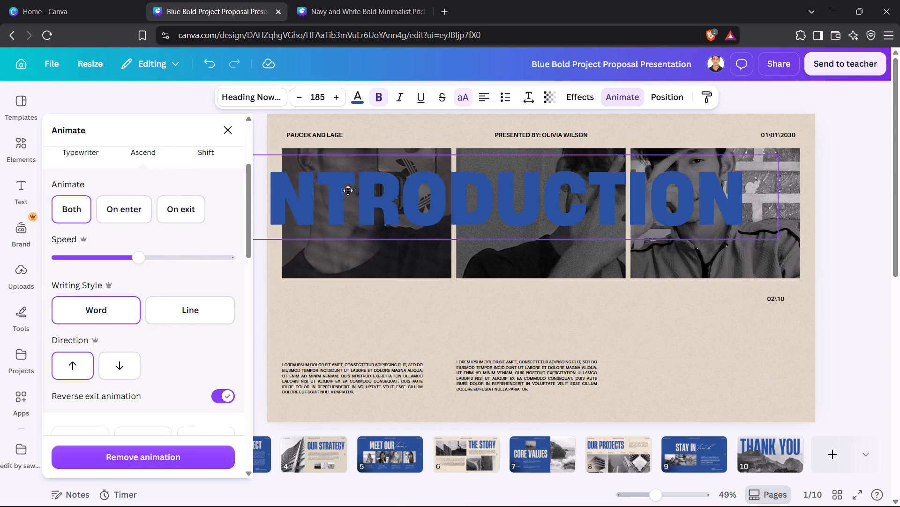
pyautogui.moveTo(348, 191); pyautogui.dragTo(365, 151)
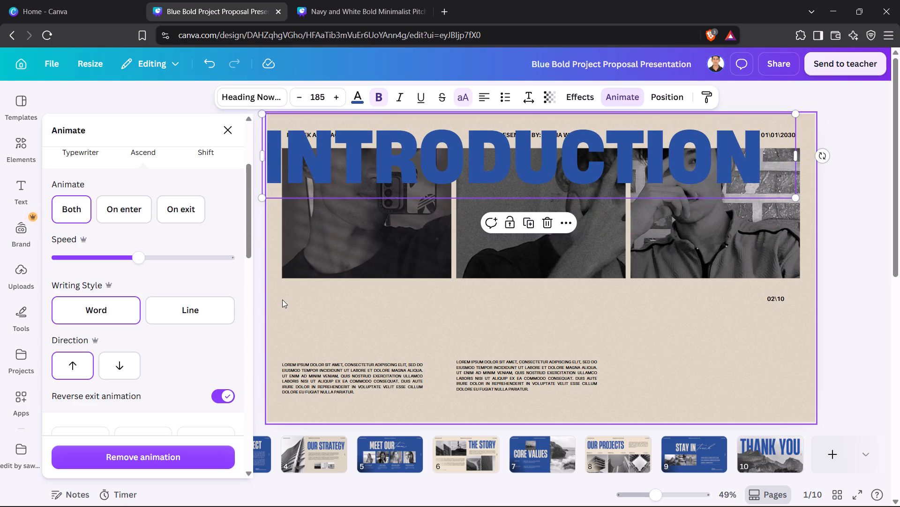
pyautogui.moveTo(282, 300); pyautogui.dragTo(802, 236)
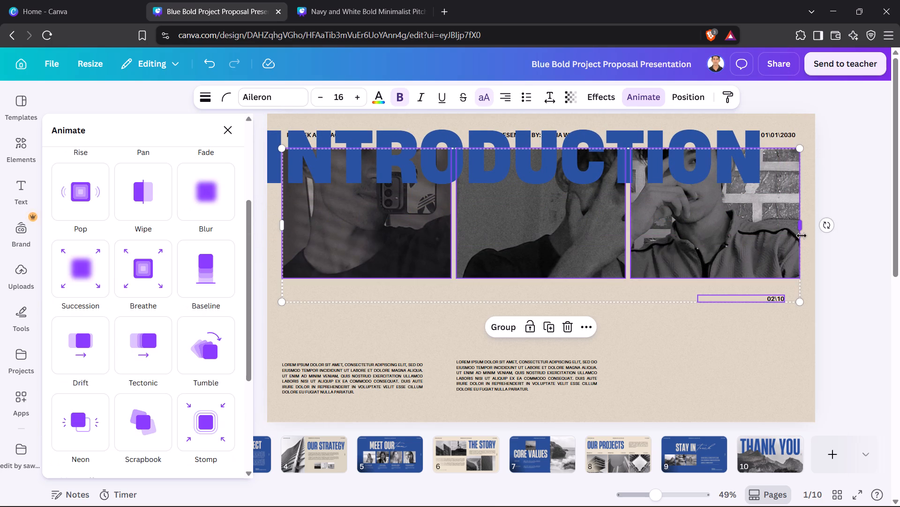
pyautogui.moveTo(675, 241); pyautogui.dragTo(676, 303)
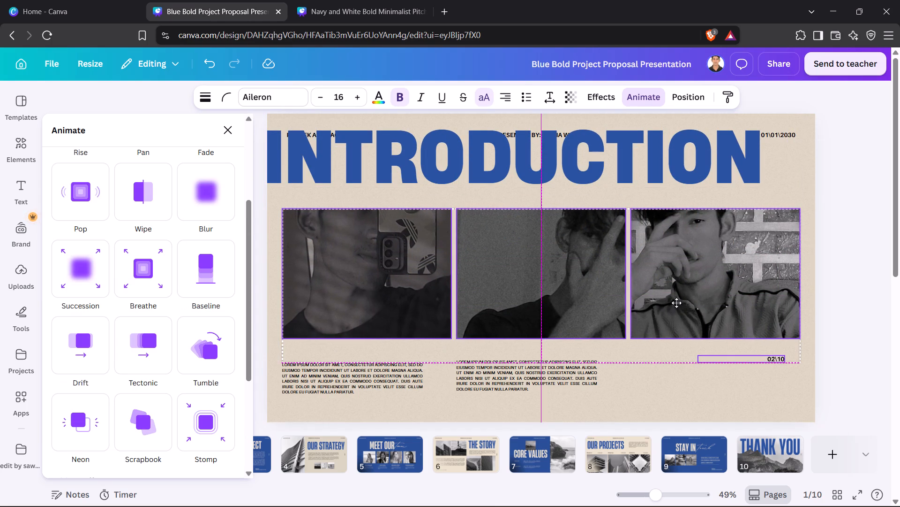
pyautogui.moveTo(676, 303); pyautogui.dragTo(675, 311)
pyautogui.moveTo(660, 168); pyautogui.dragTo(685, 191)
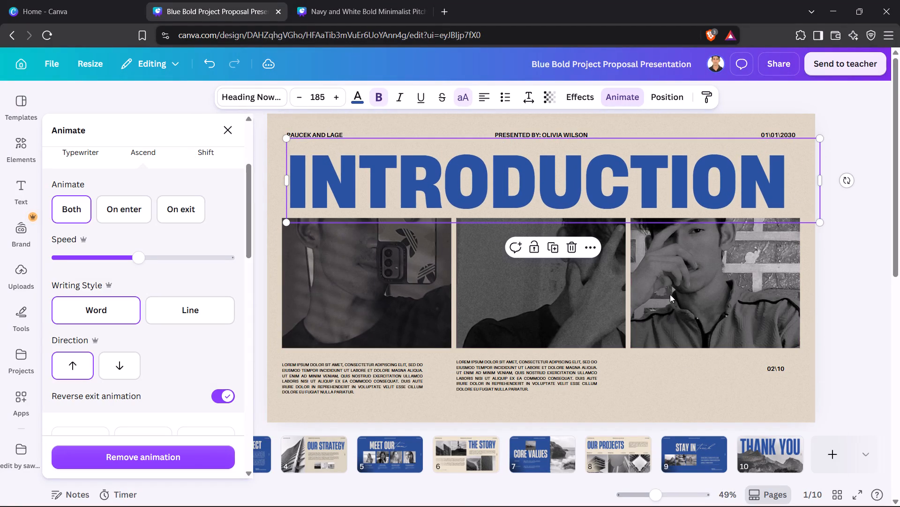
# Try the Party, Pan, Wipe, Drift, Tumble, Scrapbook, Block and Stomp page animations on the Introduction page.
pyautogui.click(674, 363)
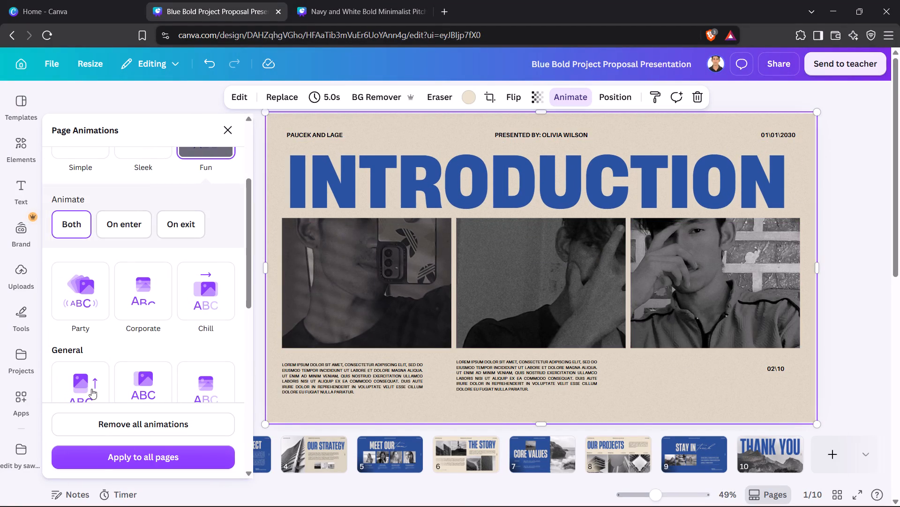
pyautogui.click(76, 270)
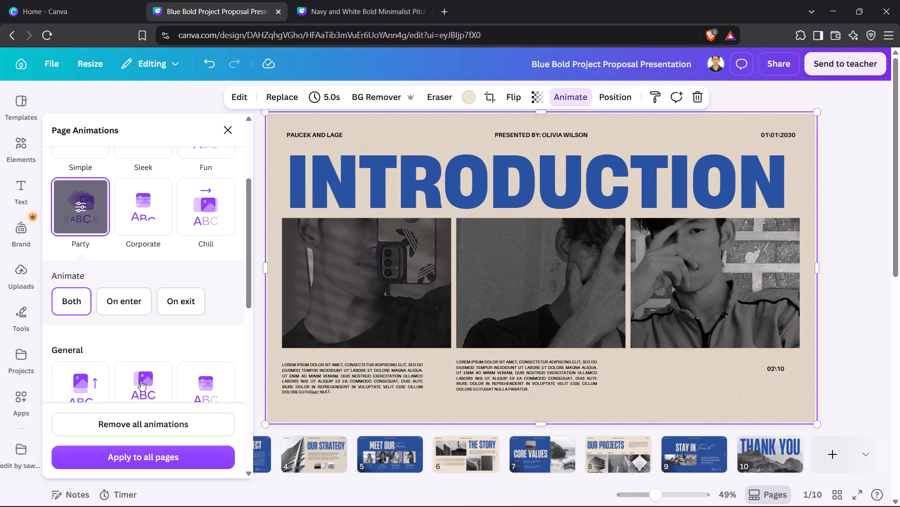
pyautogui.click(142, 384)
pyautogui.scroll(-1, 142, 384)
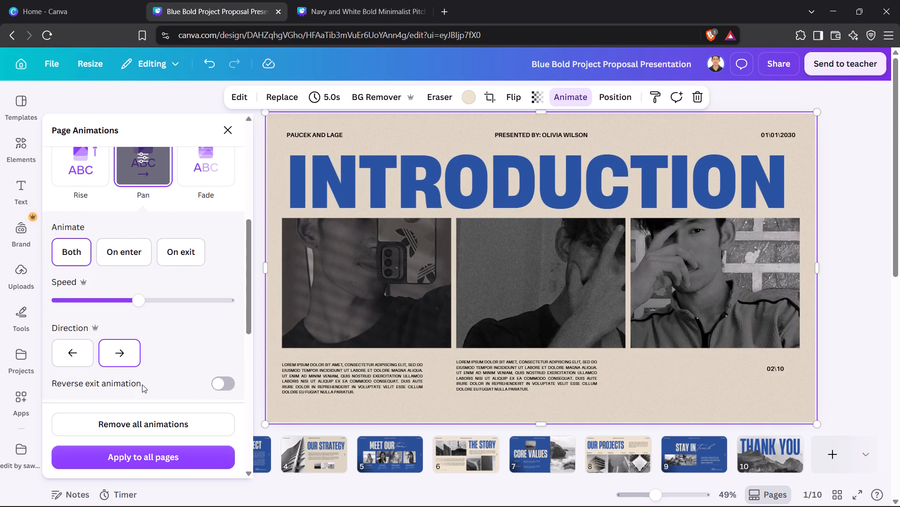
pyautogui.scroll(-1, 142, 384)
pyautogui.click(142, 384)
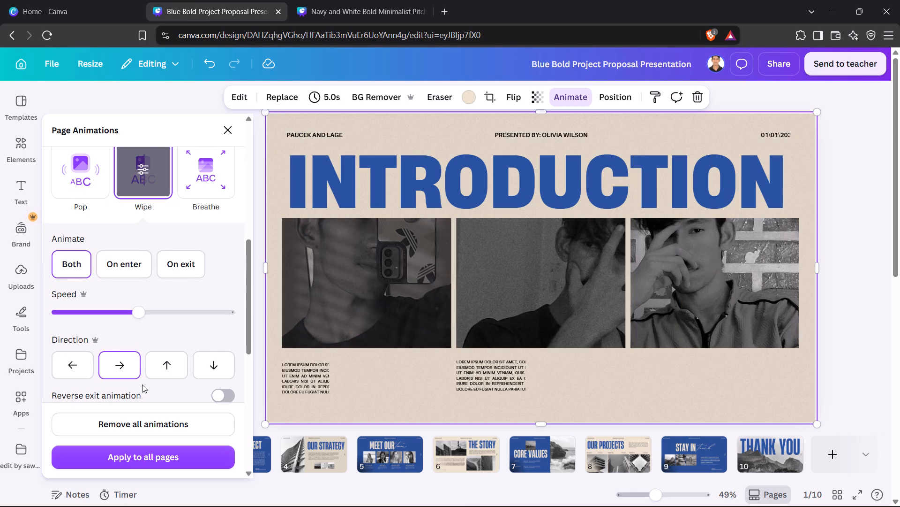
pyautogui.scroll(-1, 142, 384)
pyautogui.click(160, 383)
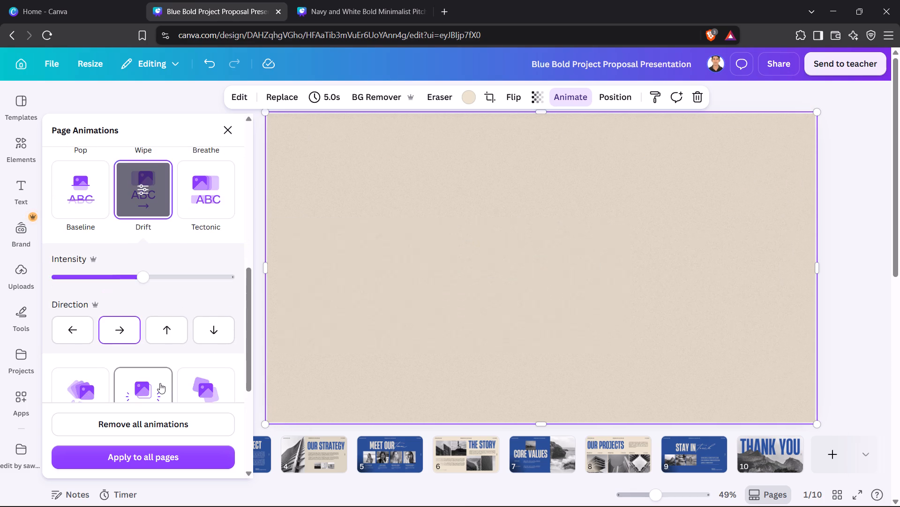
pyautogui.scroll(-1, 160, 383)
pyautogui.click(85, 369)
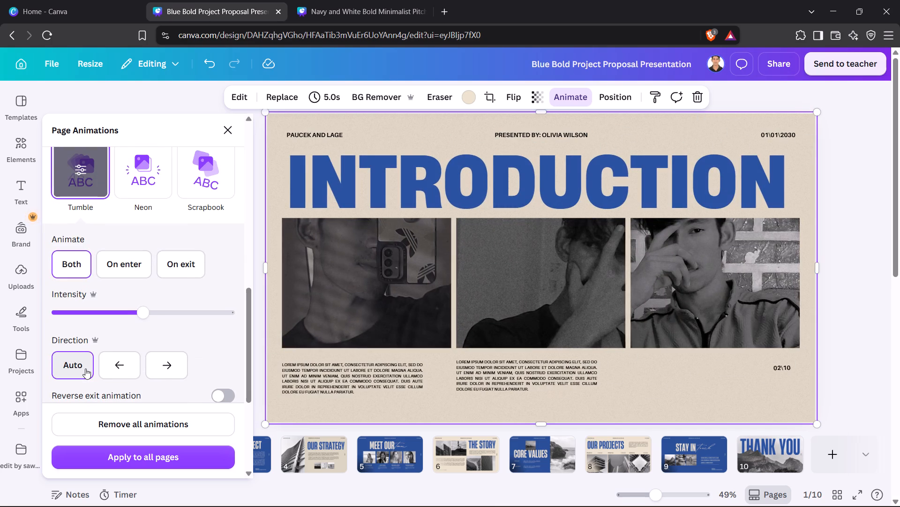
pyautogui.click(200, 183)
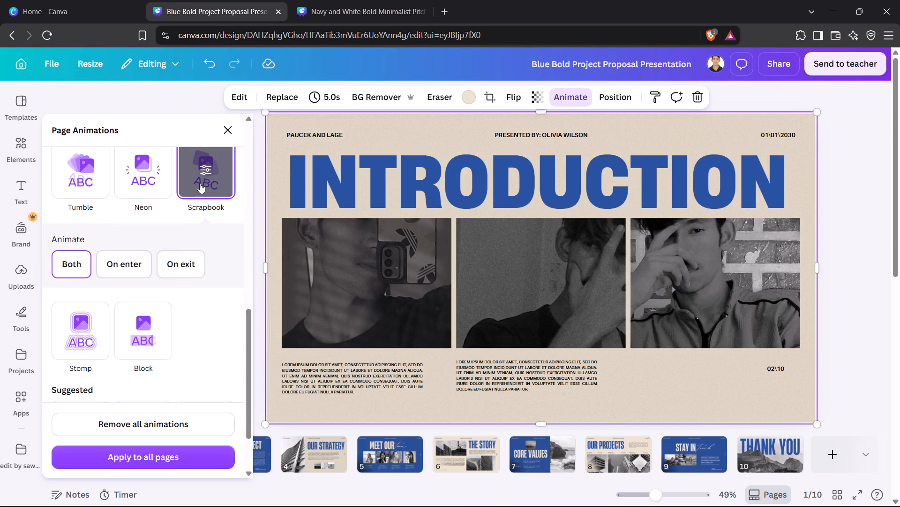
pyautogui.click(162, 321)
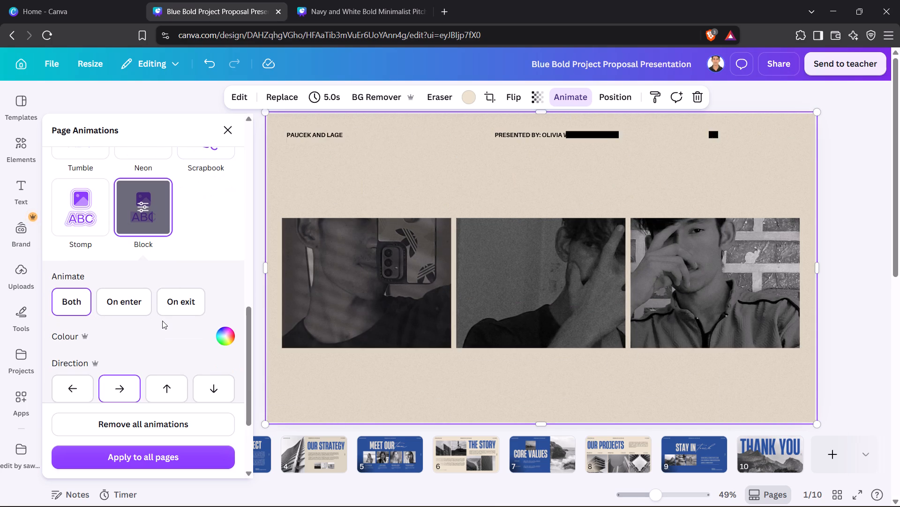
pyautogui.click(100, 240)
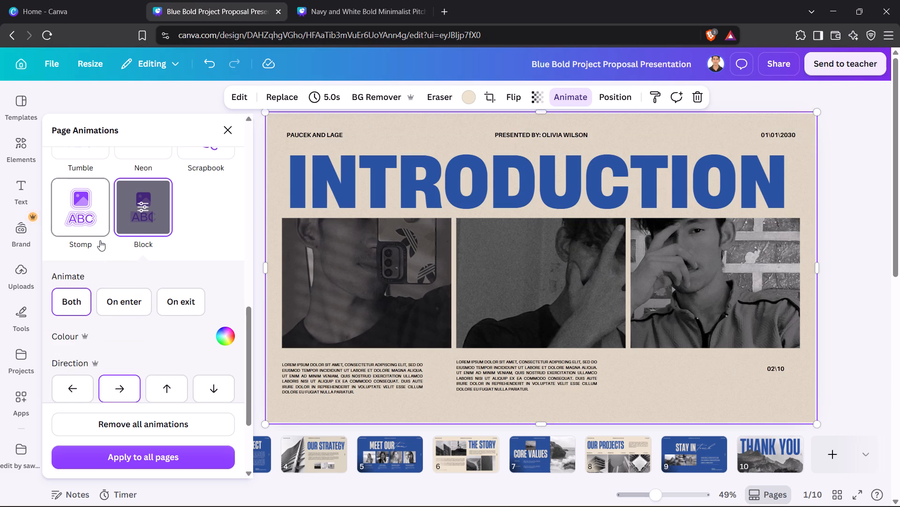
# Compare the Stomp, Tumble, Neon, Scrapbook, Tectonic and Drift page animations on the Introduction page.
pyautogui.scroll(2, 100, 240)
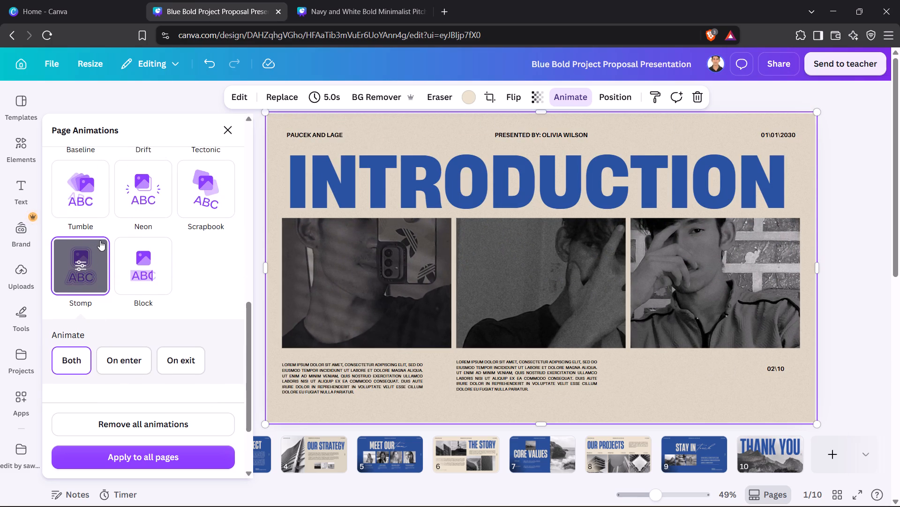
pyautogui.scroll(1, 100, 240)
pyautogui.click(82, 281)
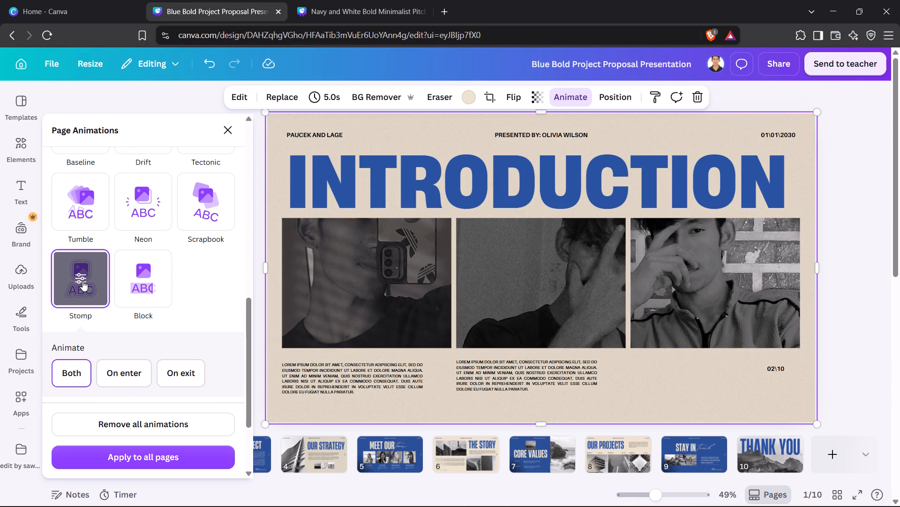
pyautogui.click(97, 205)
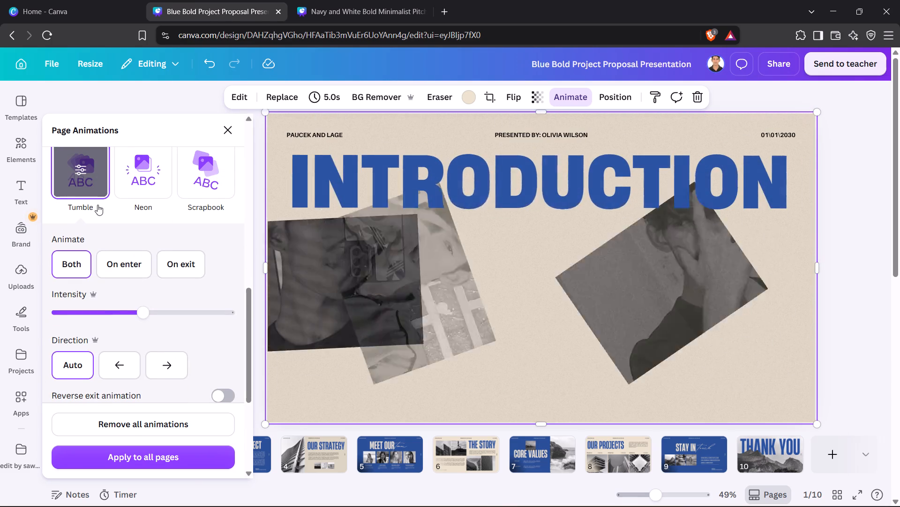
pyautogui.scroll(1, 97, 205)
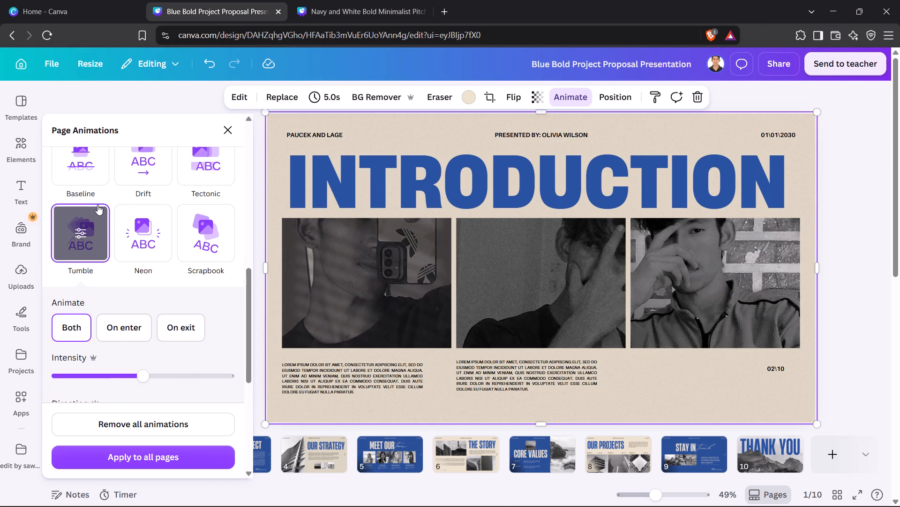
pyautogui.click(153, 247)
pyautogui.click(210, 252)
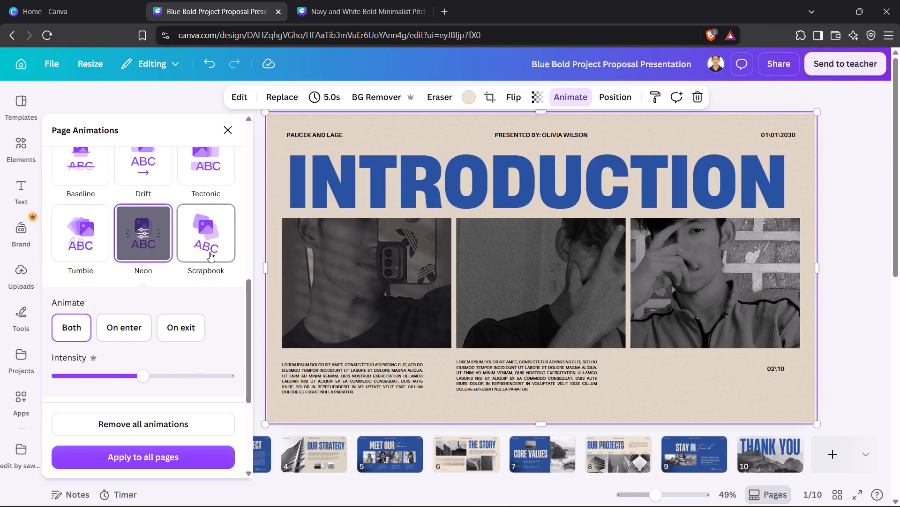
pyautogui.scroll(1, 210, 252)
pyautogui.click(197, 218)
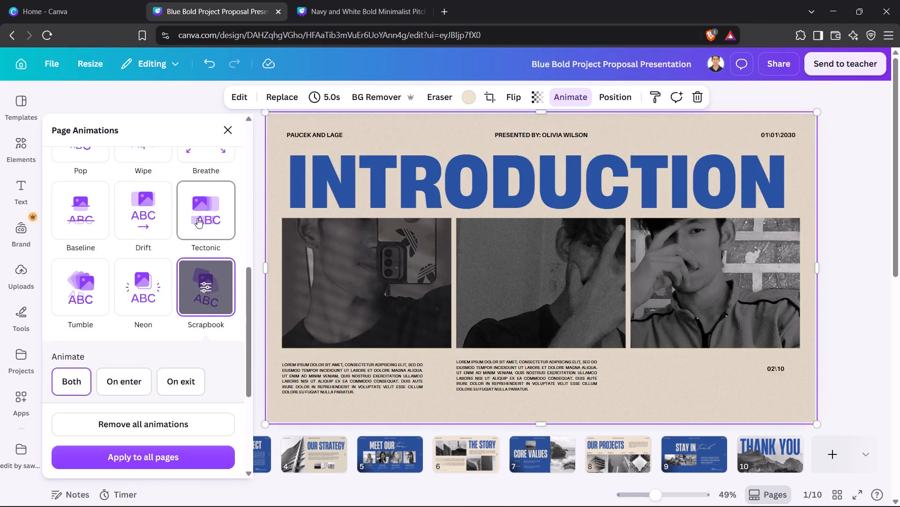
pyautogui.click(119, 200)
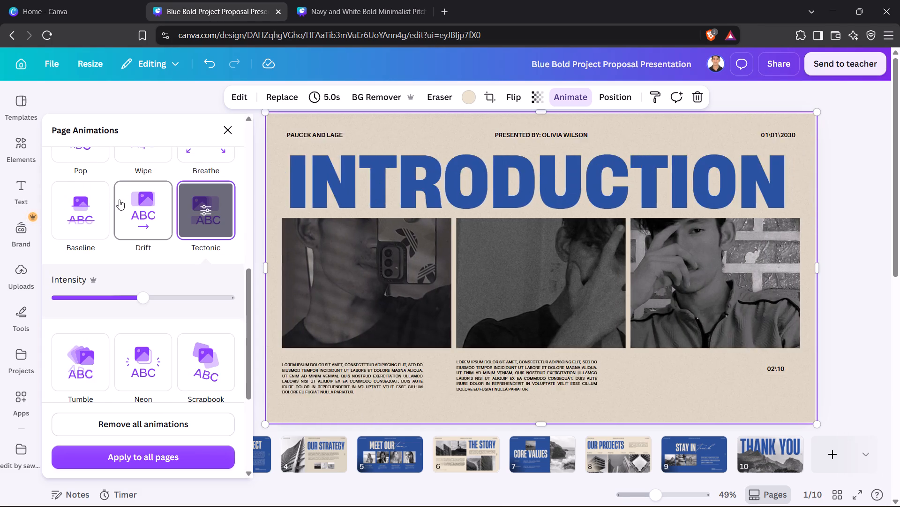
# Apply the Baseline page animation to the Introduction page.
pyautogui.click(96, 200)
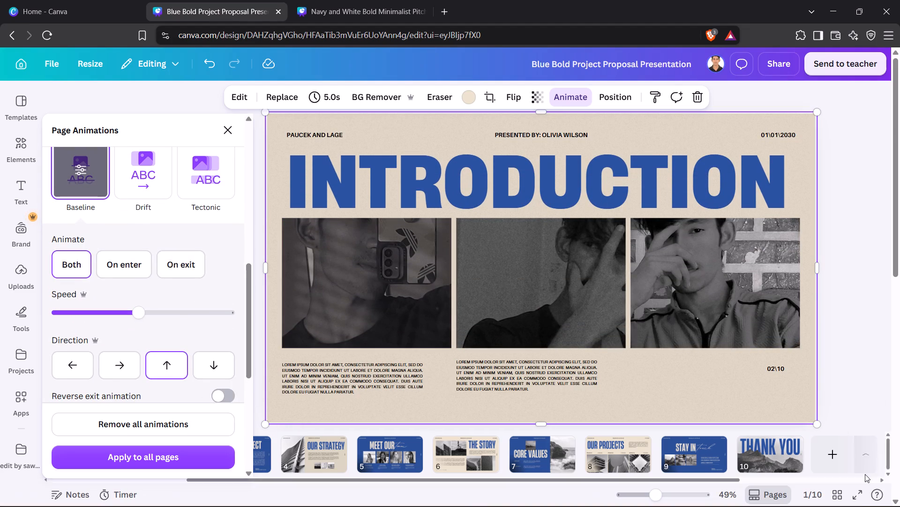
# Present the slides full screen and move back and forth between the Introduction and cover pages to check their animations.
pyautogui.click(847, 492)
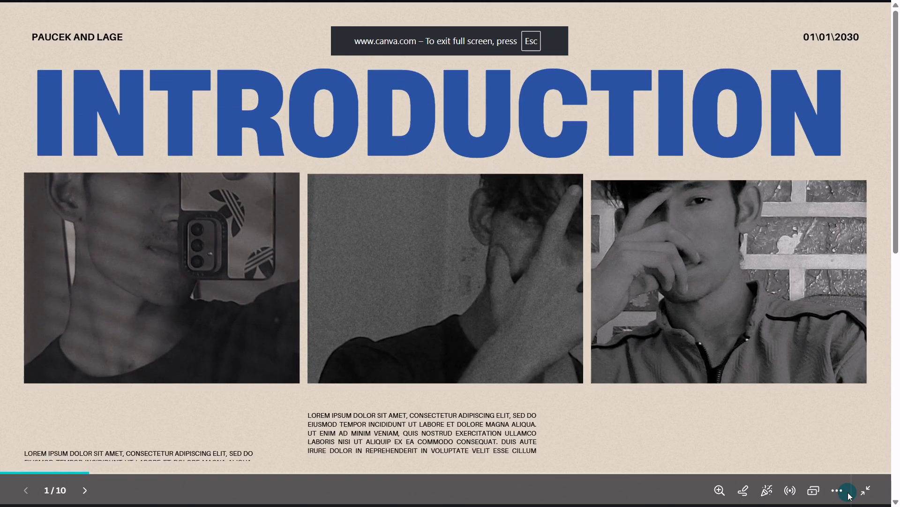
pyautogui.press('Right')
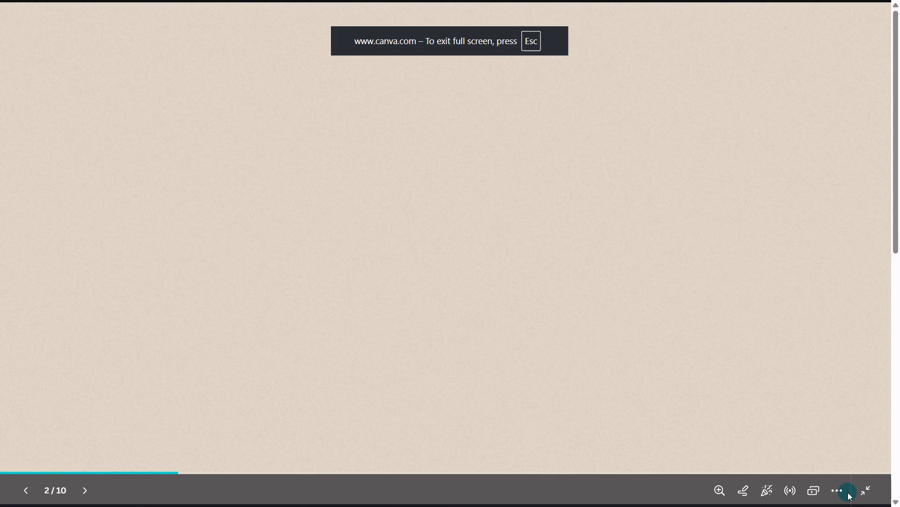
pyautogui.press('Left')
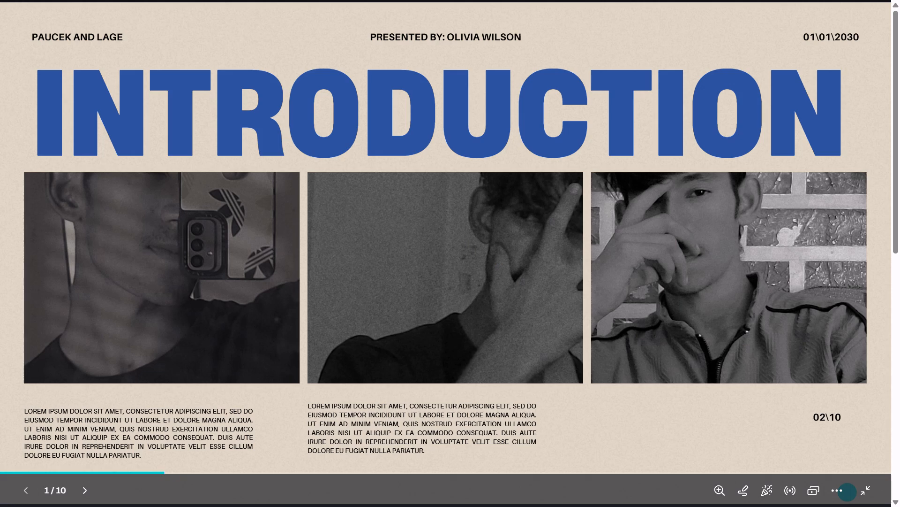
pyautogui.press('Left')
pyautogui.press('Right')
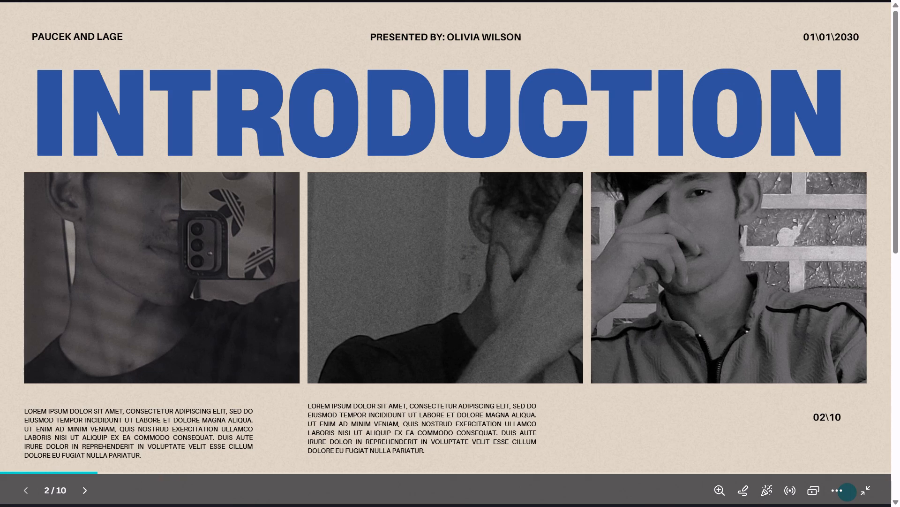
pyautogui.press('Right')
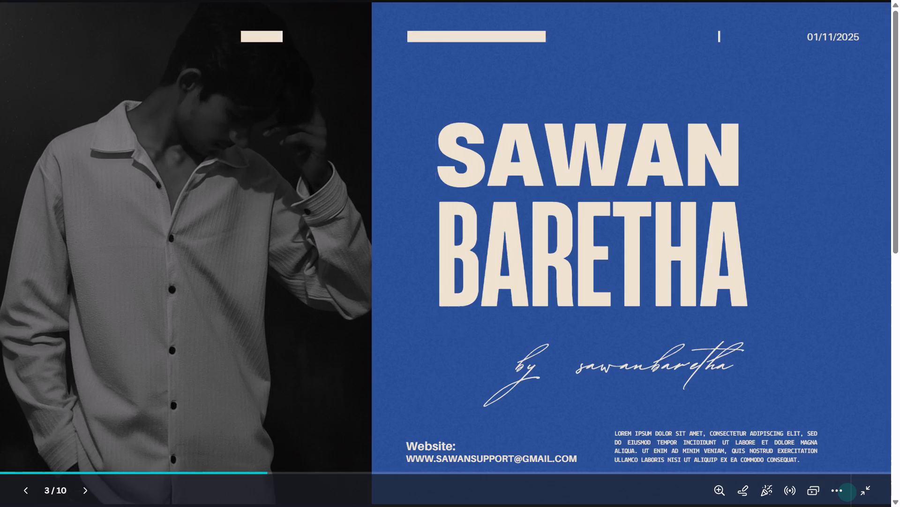
pyautogui.press('Left')
pyautogui.press('Left')
pyautogui.press('Left')
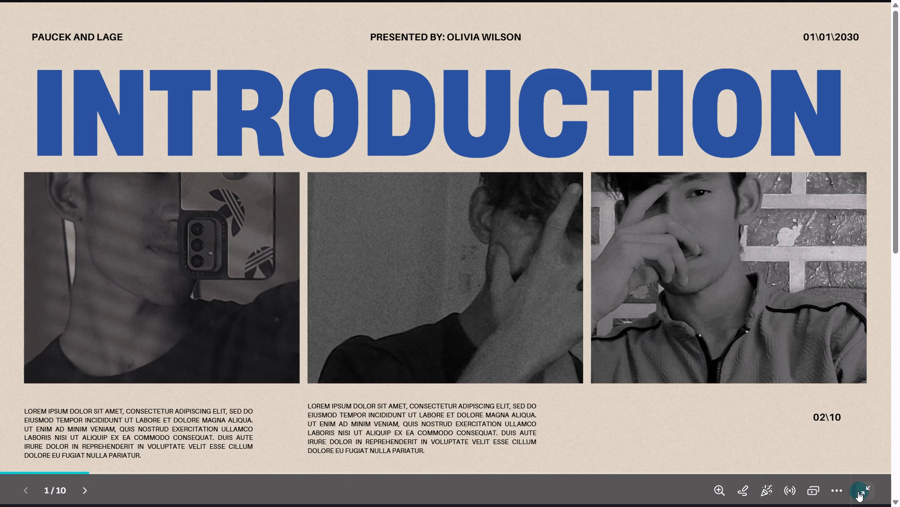
pyautogui.click(858, 492)
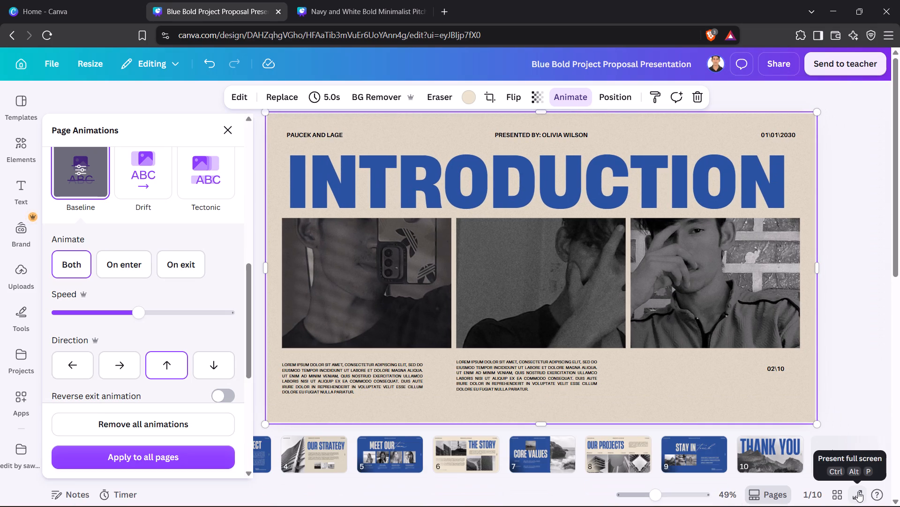
# Replay the Introduction page animation in full-screen presentation several times, finishing with the transition to the cover page.
pyautogui.click(858, 492)
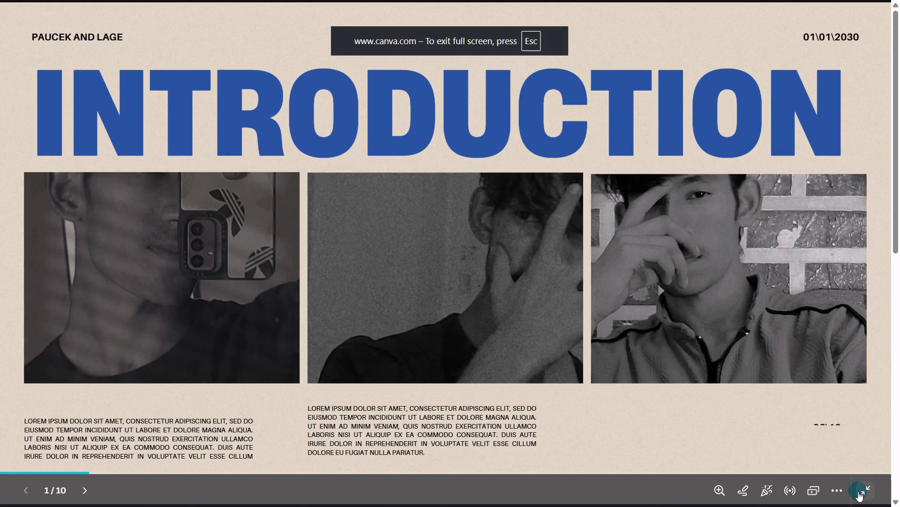
pyautogui.click(858, 492)
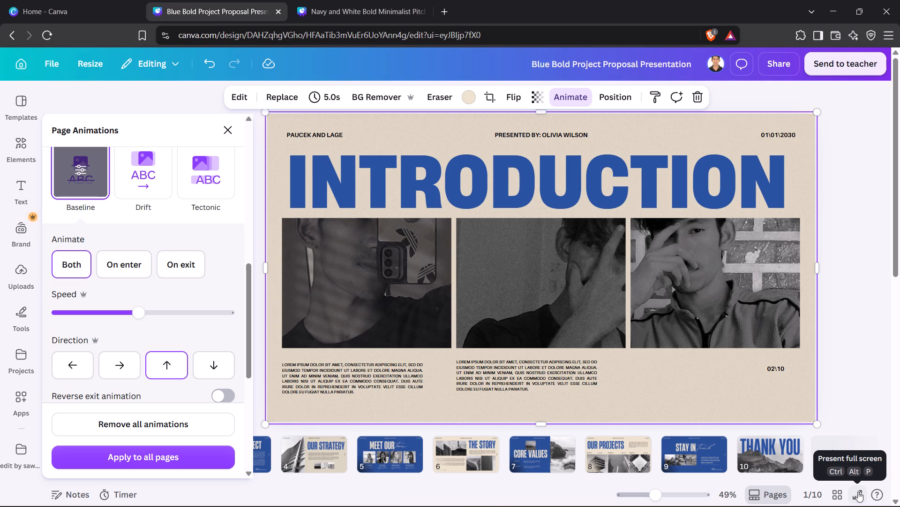
pyautogui.click(858, 492)
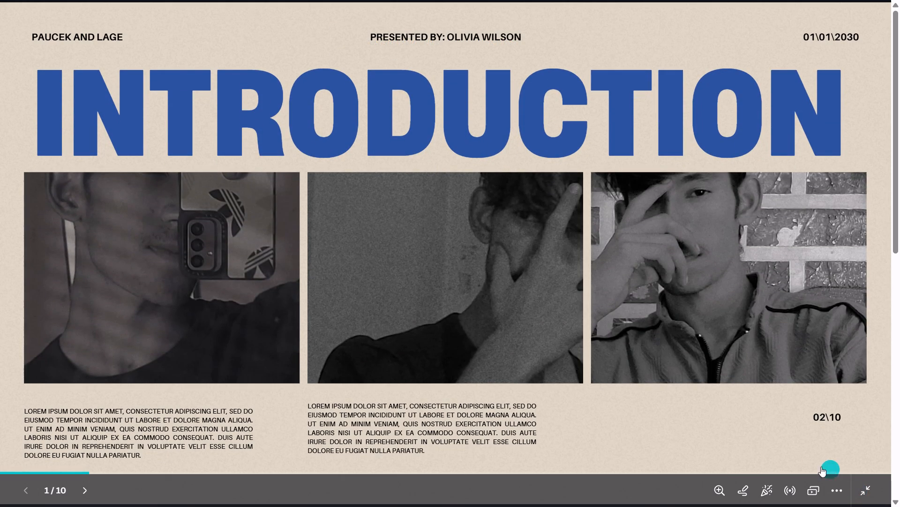
pyautogui.press('Escape')
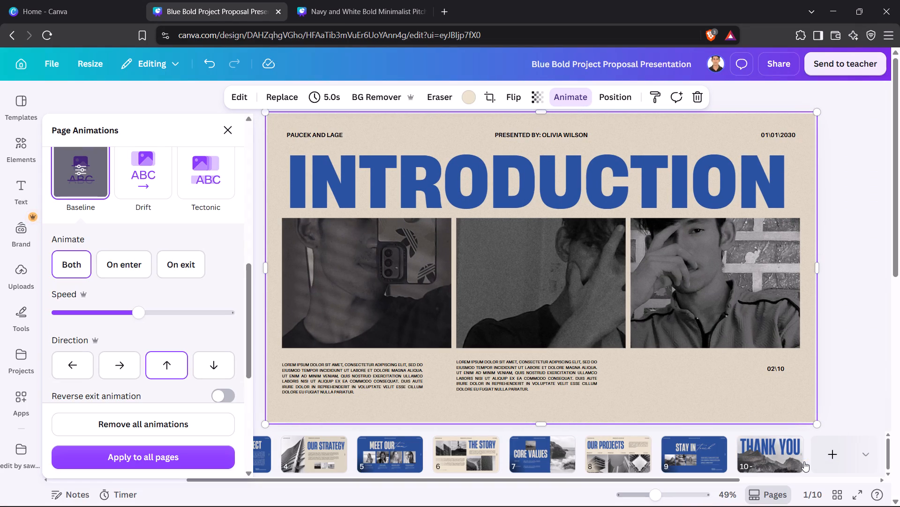
pyautogui.click(851, 492)
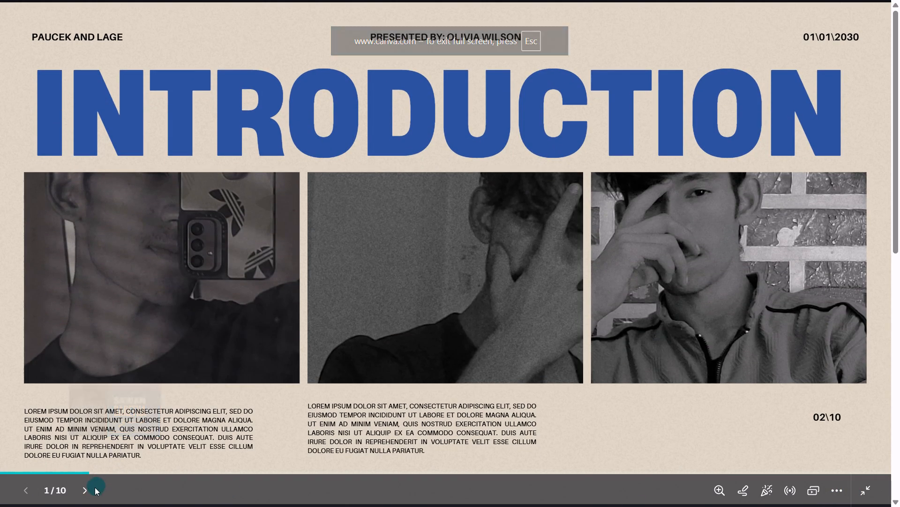
pyautogui.click(82, 492)
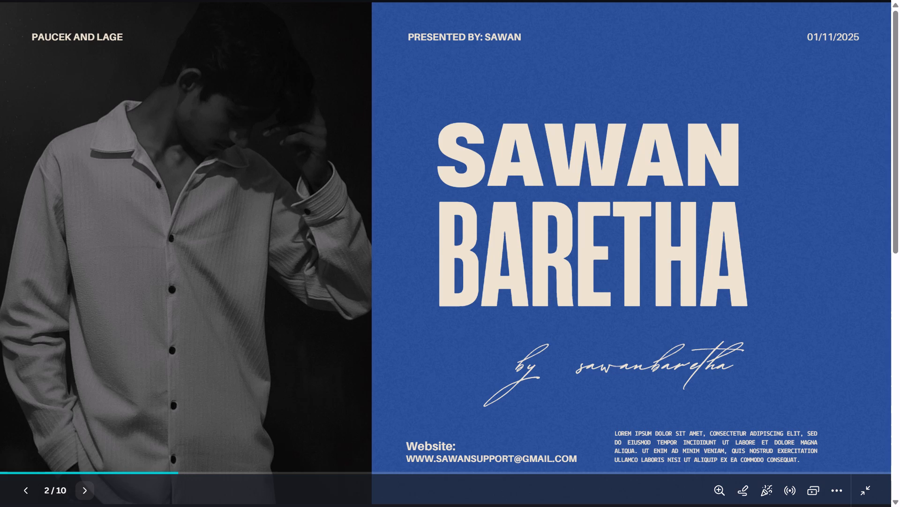
pyautogui.click(861, 488)
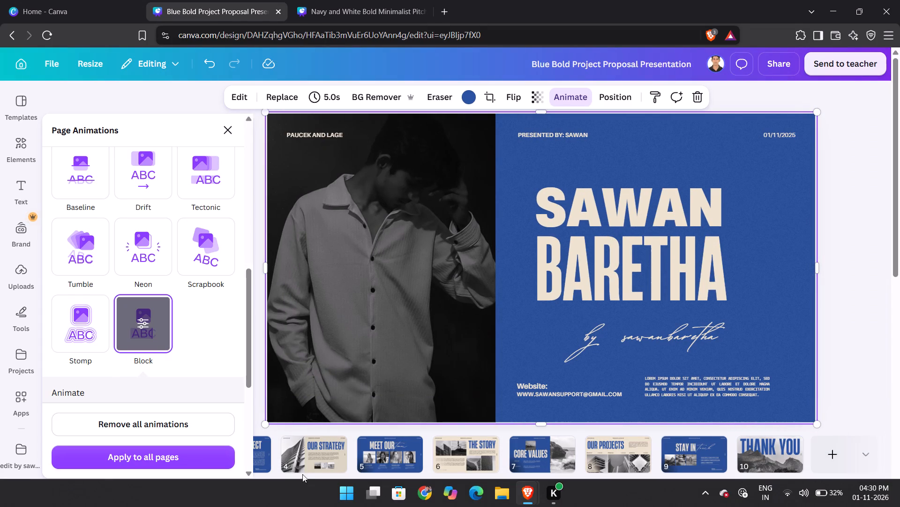
# Present full screen again from the Introduction page and advance past the cover to page 3 to review the animations.
pyautogui.hscroll(4, 303, 465)
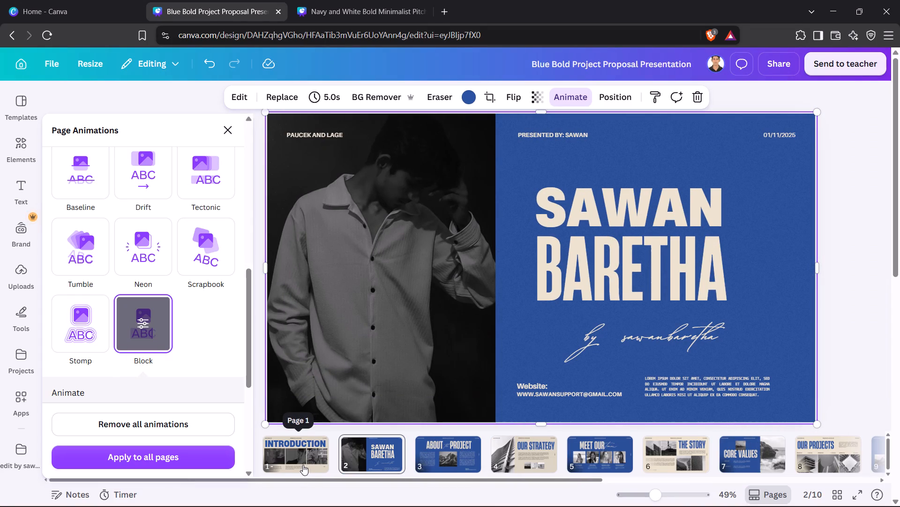
pyautogui.click(300, 455)
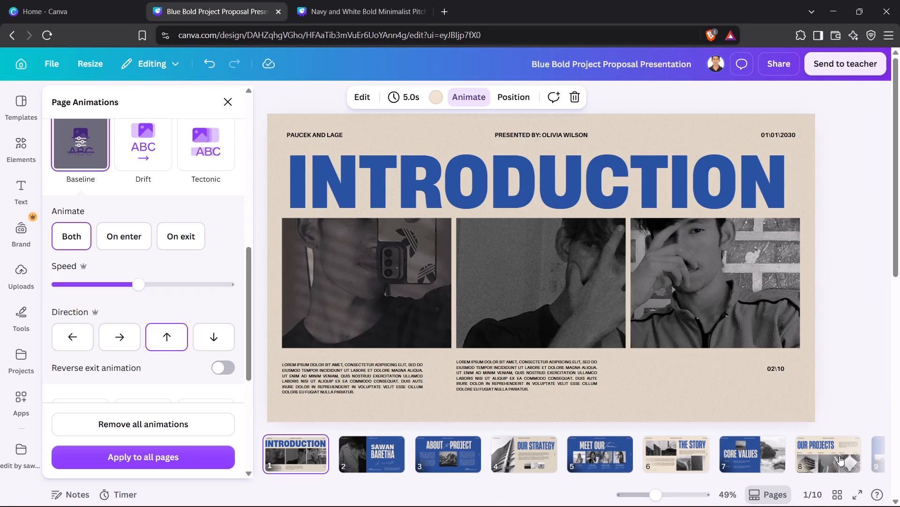
pyautogui.click(855, 499)
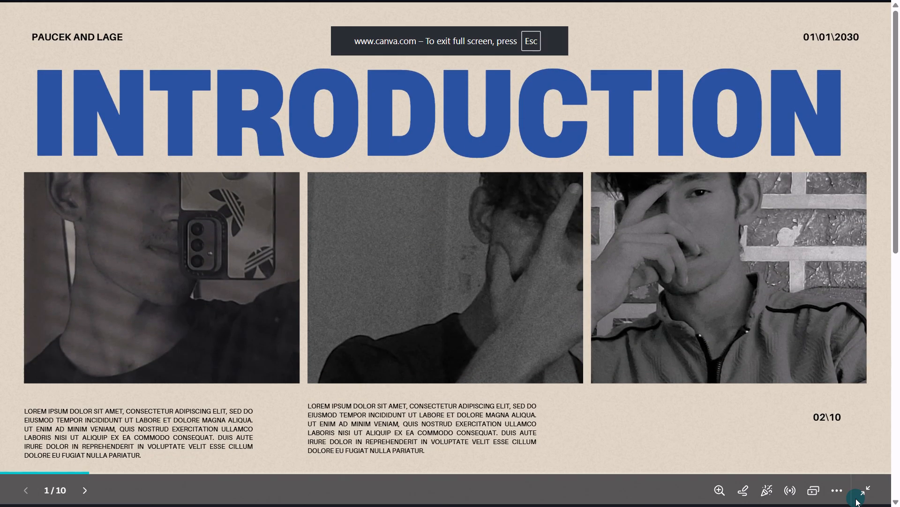
pyautogui.press('Right')
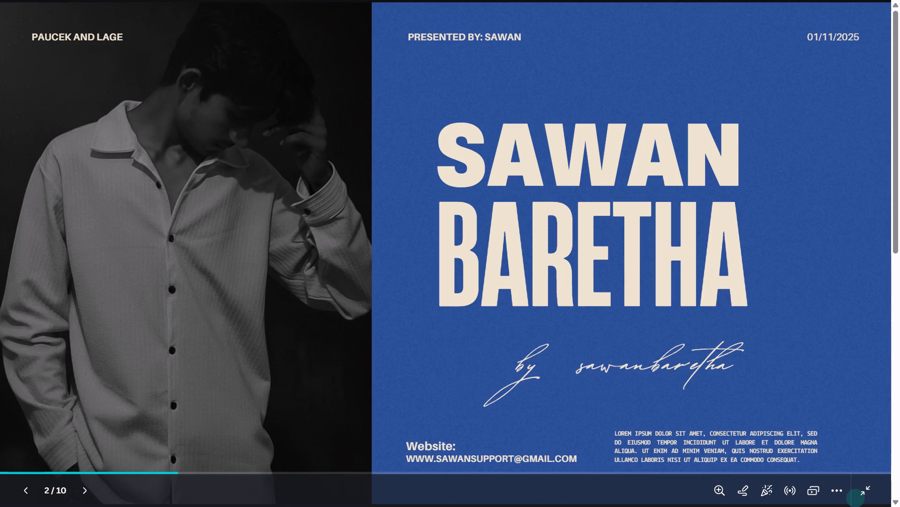
pyautogui.press('Right')
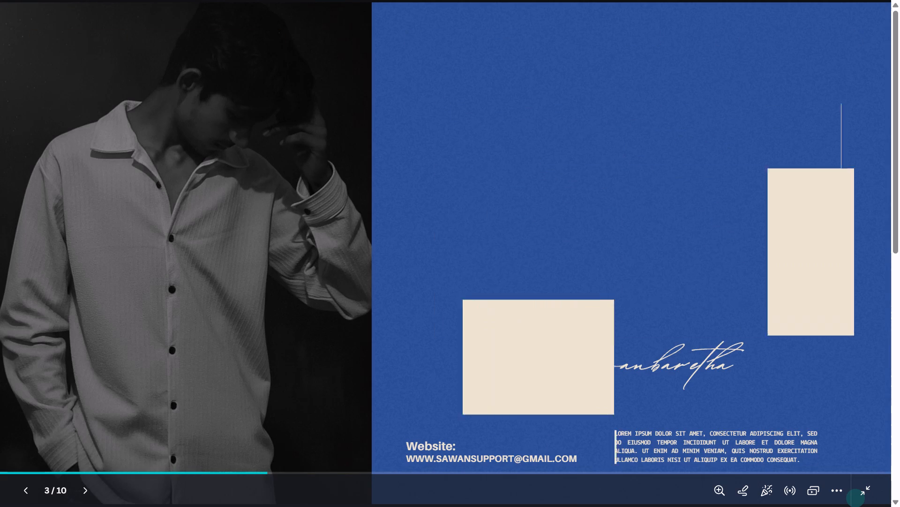
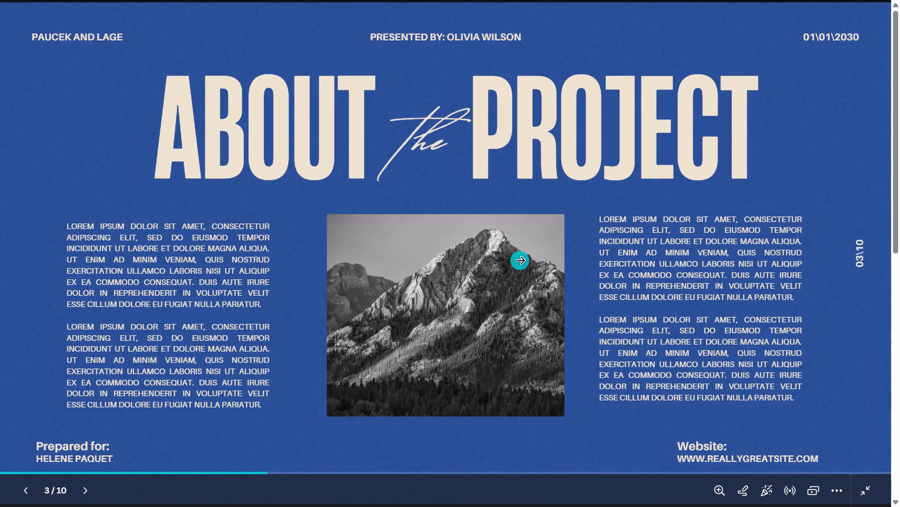
# Advance the full-screen presentation two slides to the Meet Our Team page and return to the editor.
pyautogui.doubleClick(520, 261)
pyautogui.press('Escape')
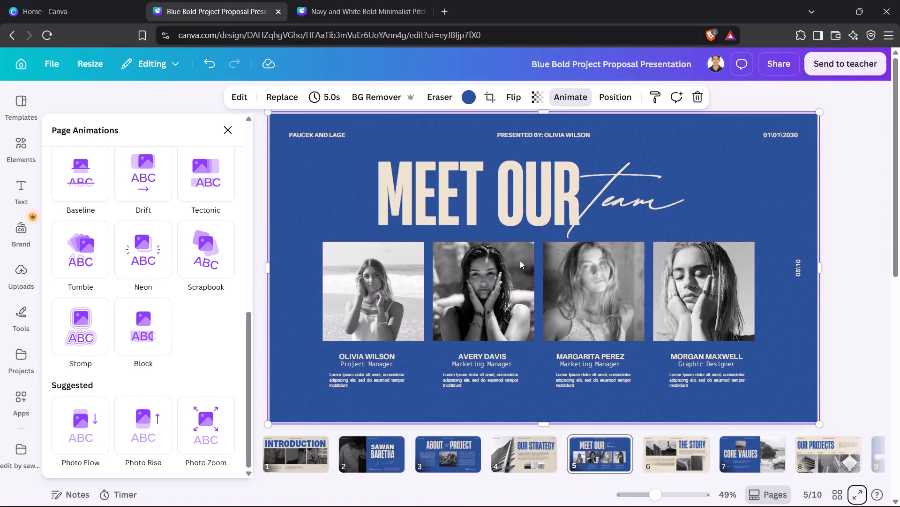
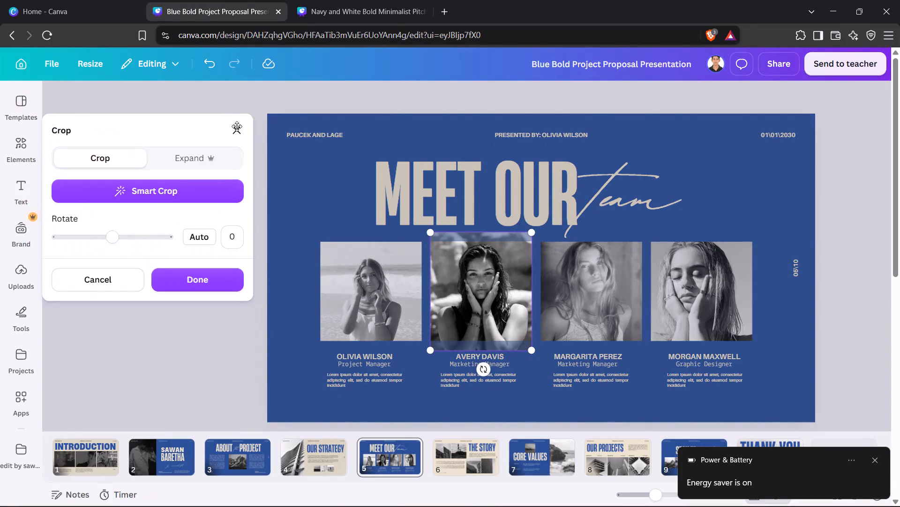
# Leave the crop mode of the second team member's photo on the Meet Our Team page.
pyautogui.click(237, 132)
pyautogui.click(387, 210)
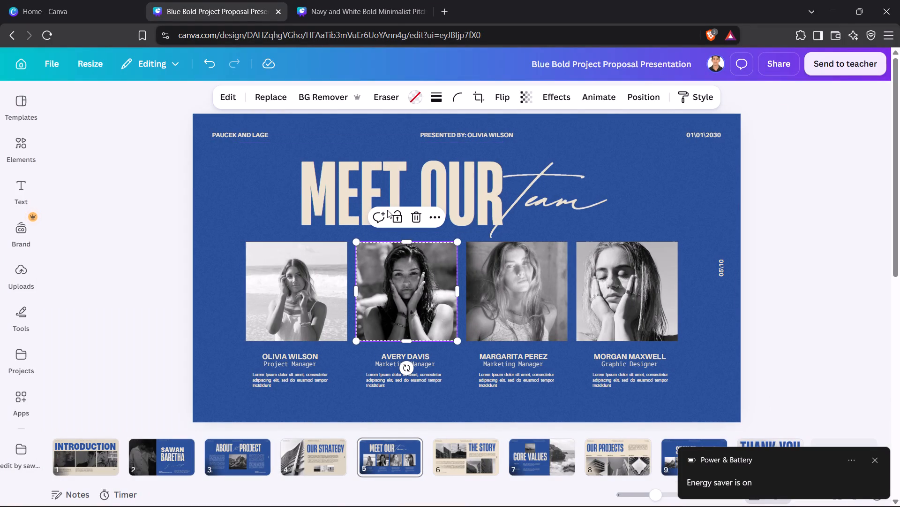
# Spread out the Meet Our Team title by moving "MEET OUR" toward the slide's left side and shifting the script "Team" slightly left.
pyautogui.click(361, 172)
pyautogui.moveTo(361, 172); pyautogui.dragTo(290, 177)
pyautogui.click(289, 308)
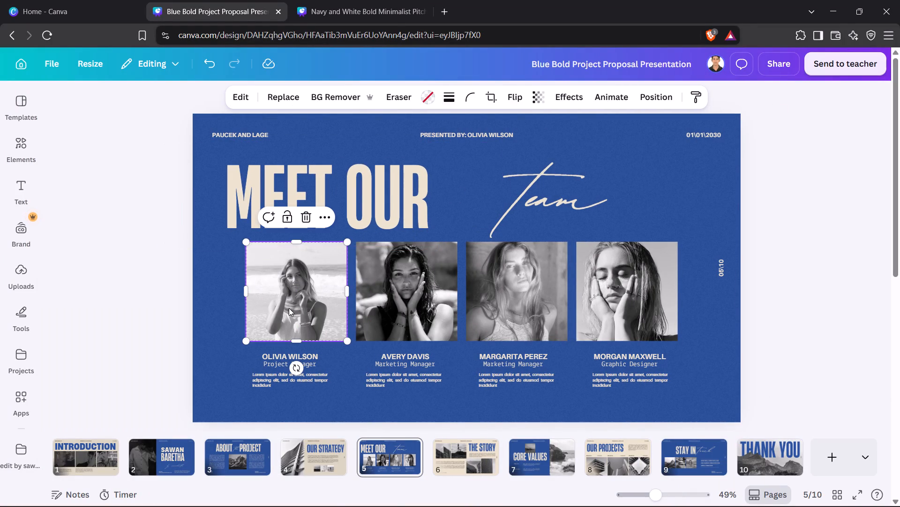
pyautogui.click(546, 218)
pyautogui.moveTo(546, 218); pyautogui.dragTo(533, 218)
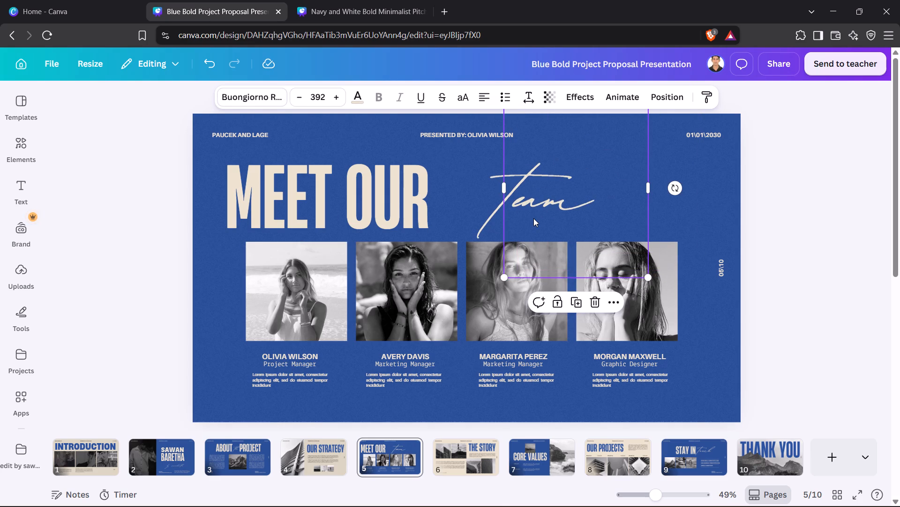
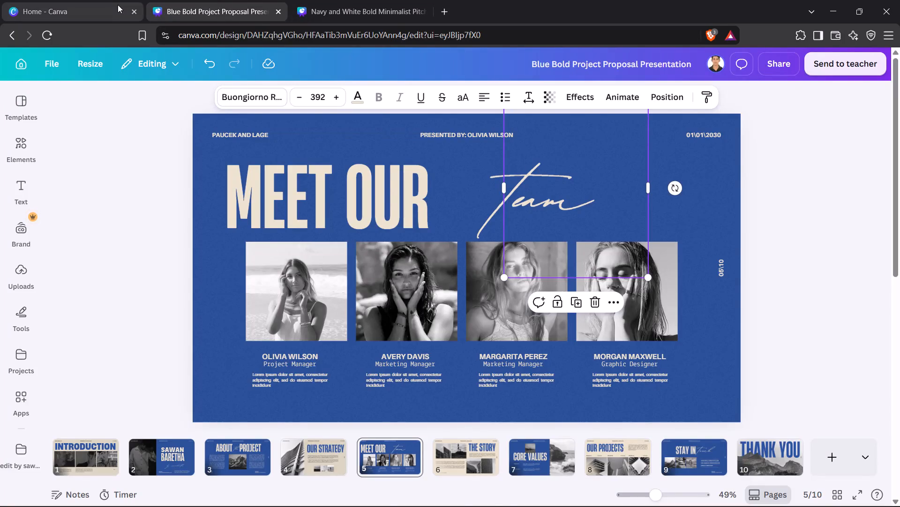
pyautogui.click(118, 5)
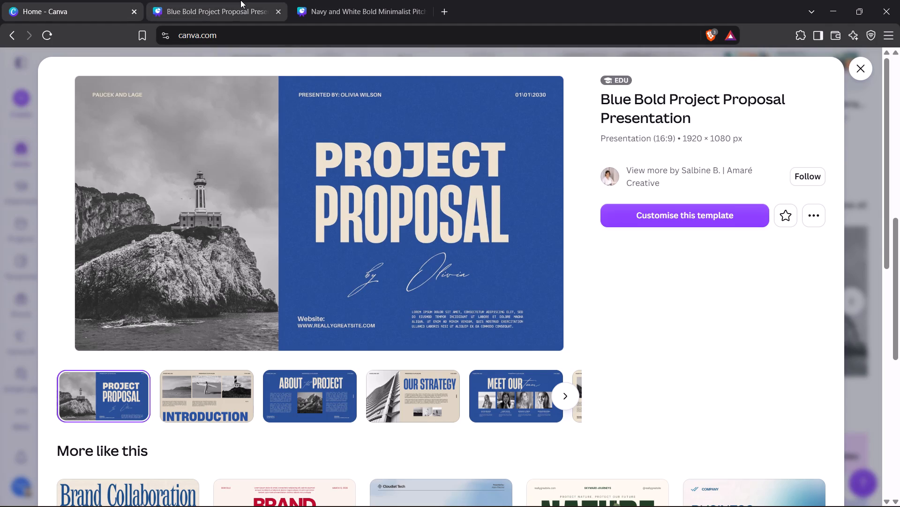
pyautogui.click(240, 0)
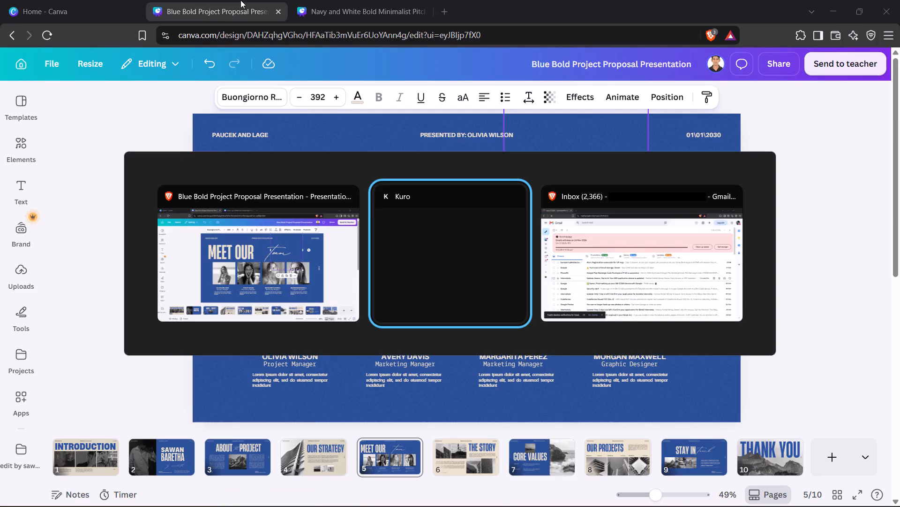